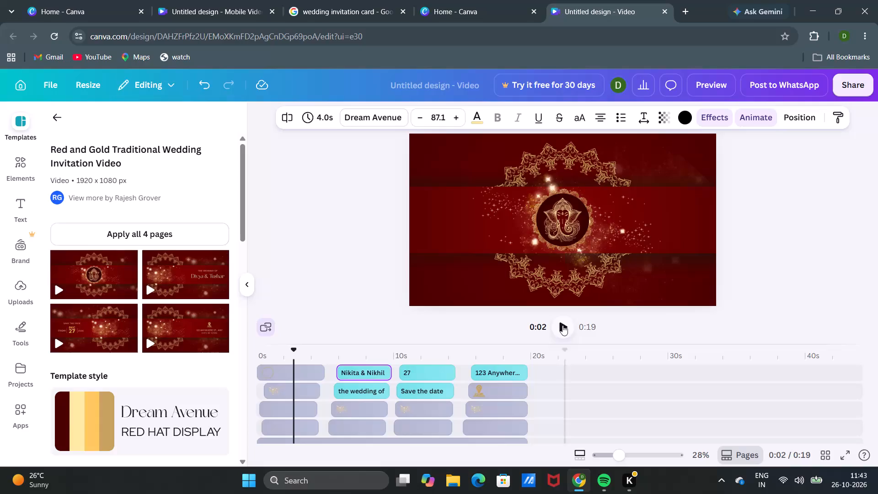
Change the month and day on the Save the Date scene to NOV 21.
click(562, 322)
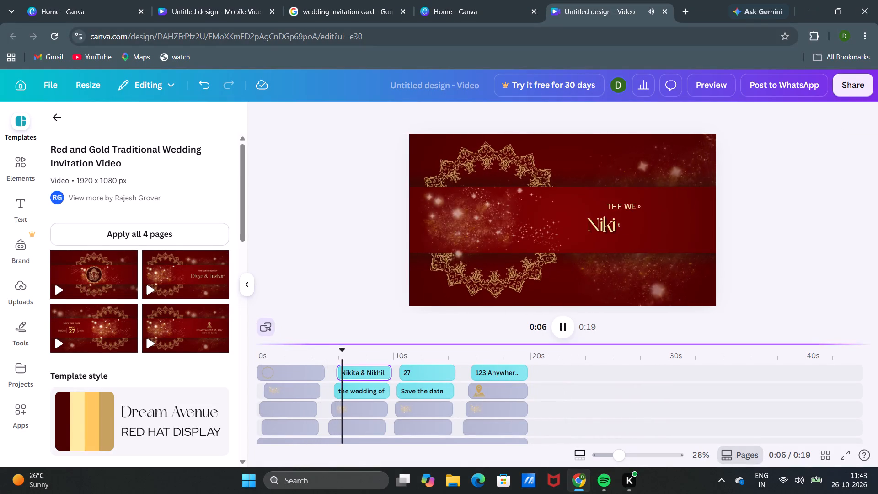
click(562, 326)
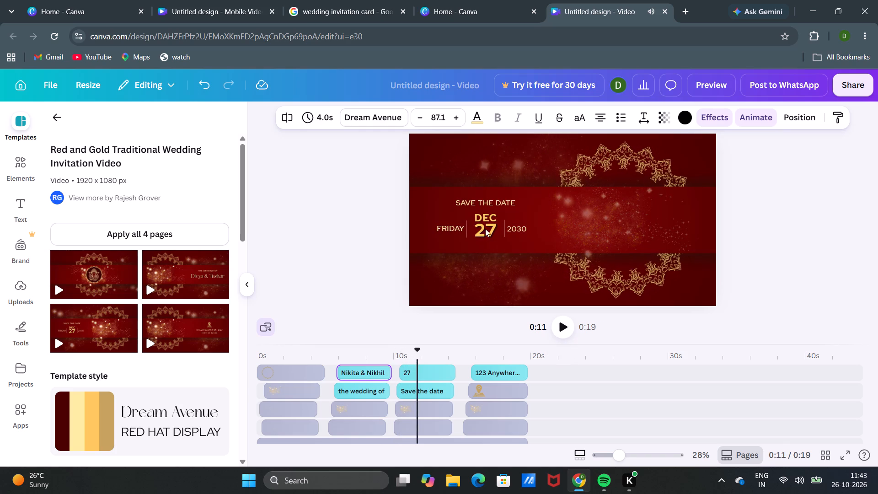
click(485, 225)
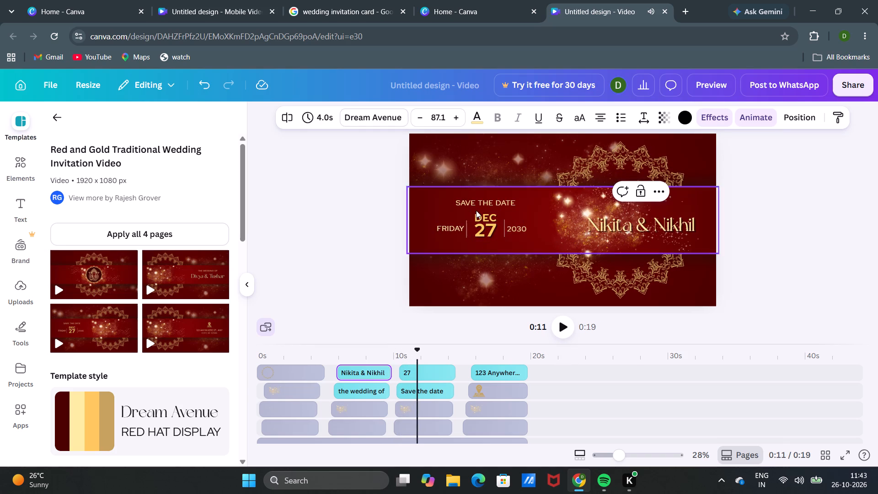
click(489, 220)
click(491, 218)
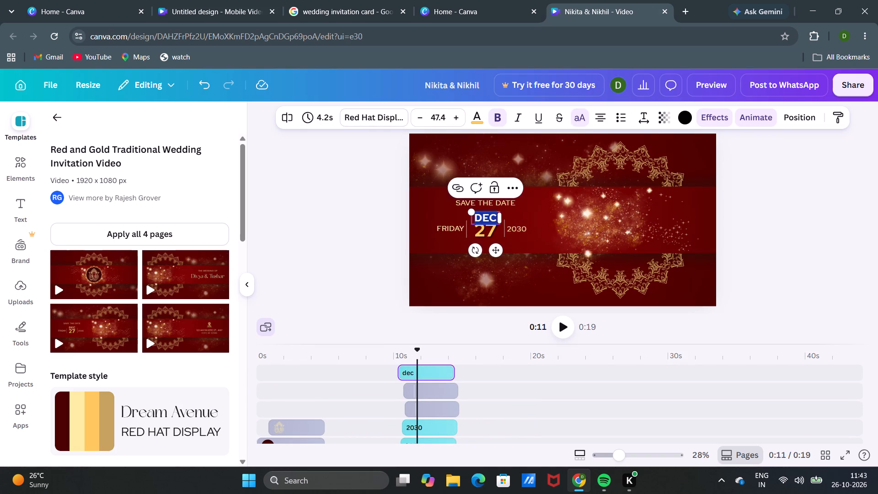
key(BackSpace)
text(NOV)
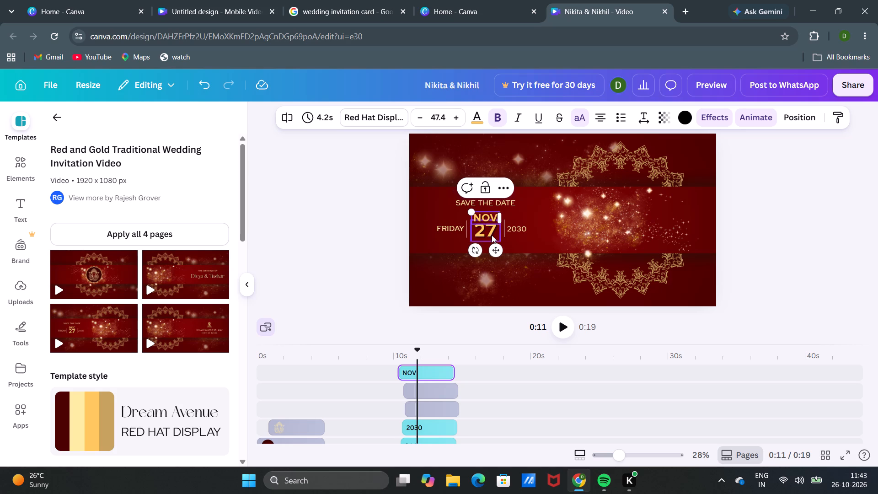
click(485, 230)
double_click(494, 229)
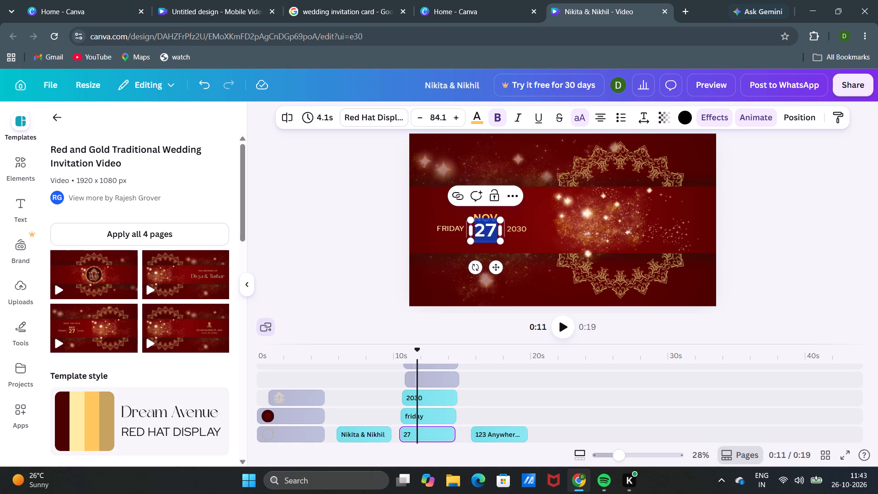
key(BackSpace)
text(21)
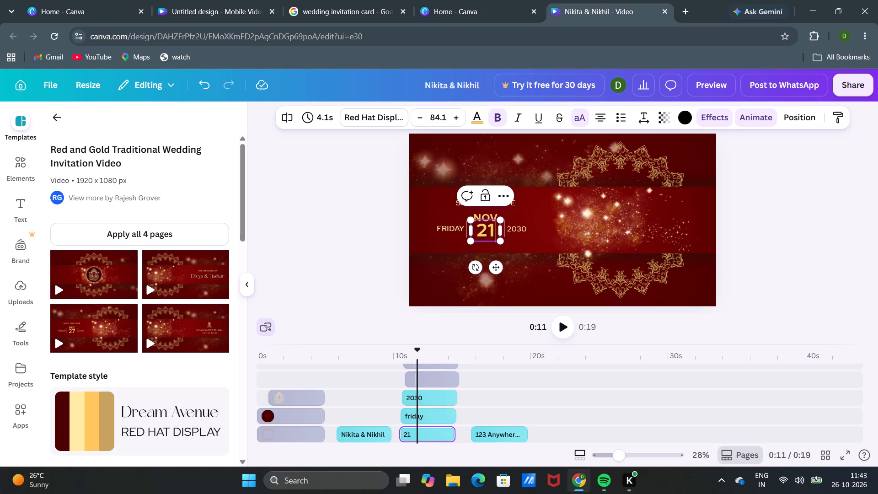
Change the year beside the date on the Save the Date scene to 2026.
click(519, 231)
click(525, 227)
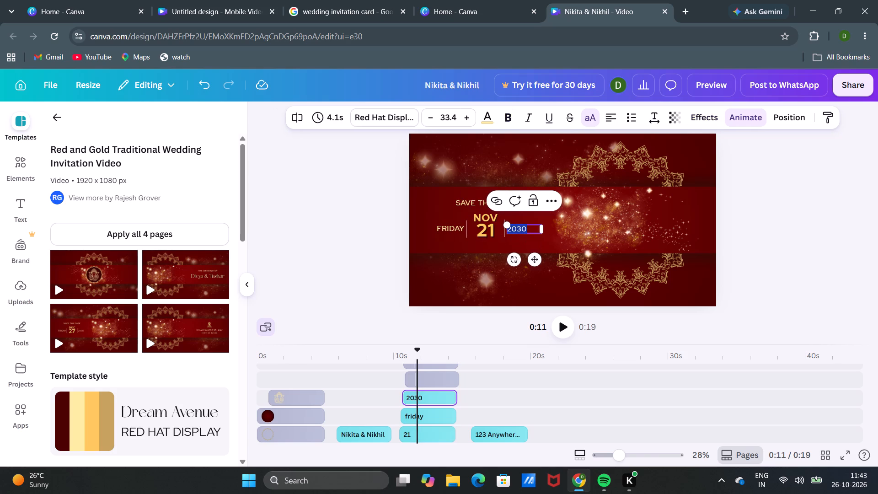
click(525, 227)
key(BackSpace)
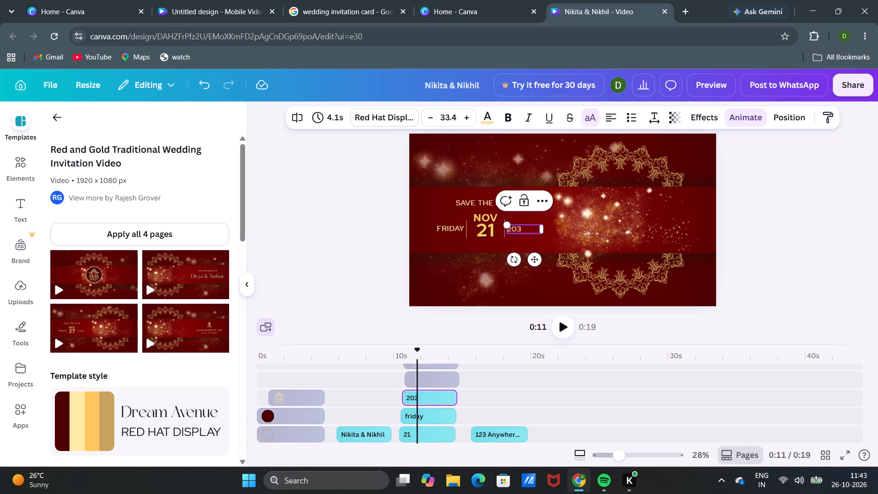
key(BackSpace)
text(26)
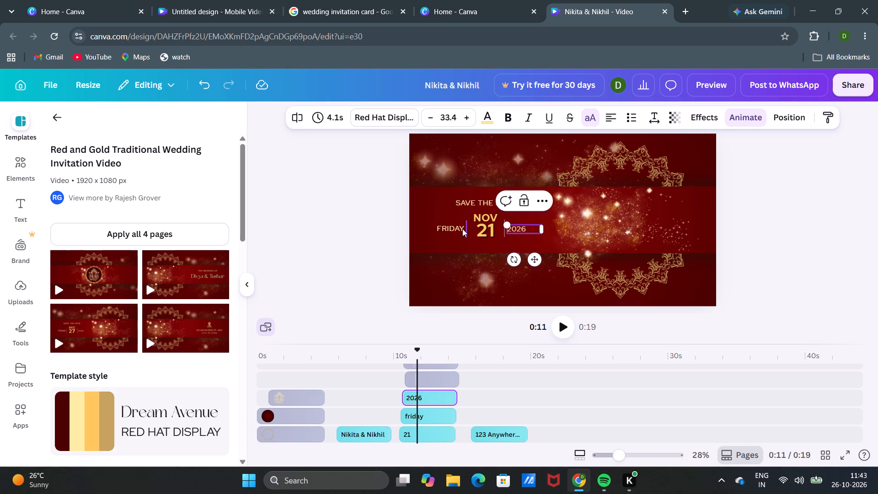
Replace the weekday beside the date with SATURDAY and widen its text box so the word fits on one line.
click(451, 227)
click(451, 227)
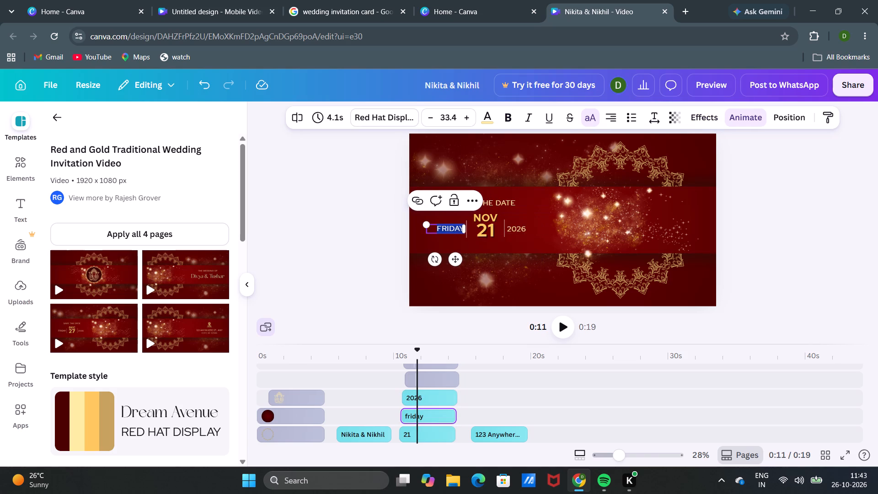
key(s)
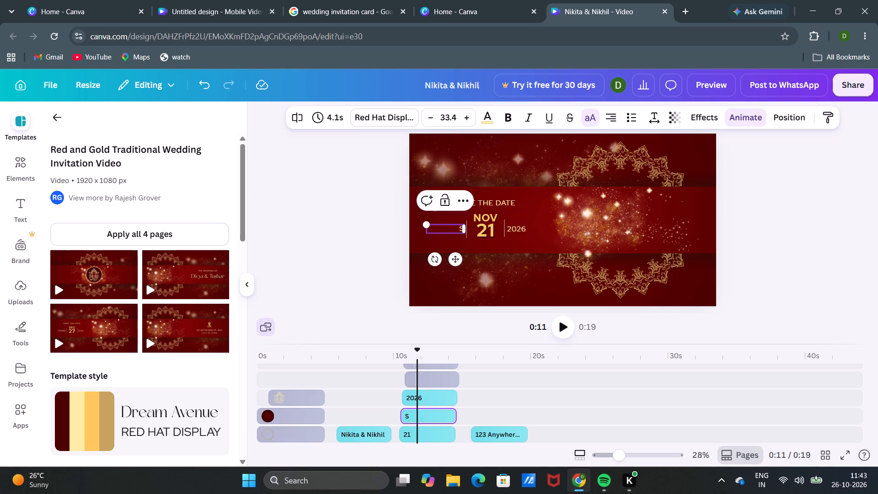
text(ATURDAY)
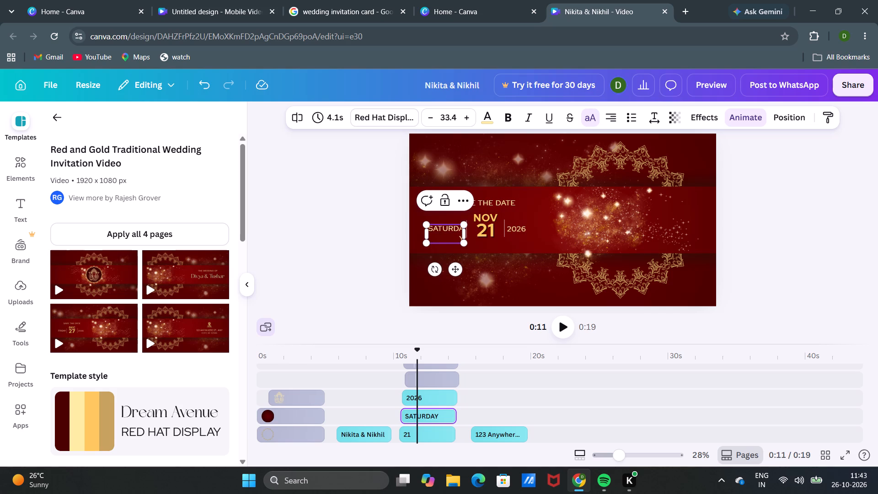
click(424, 235)
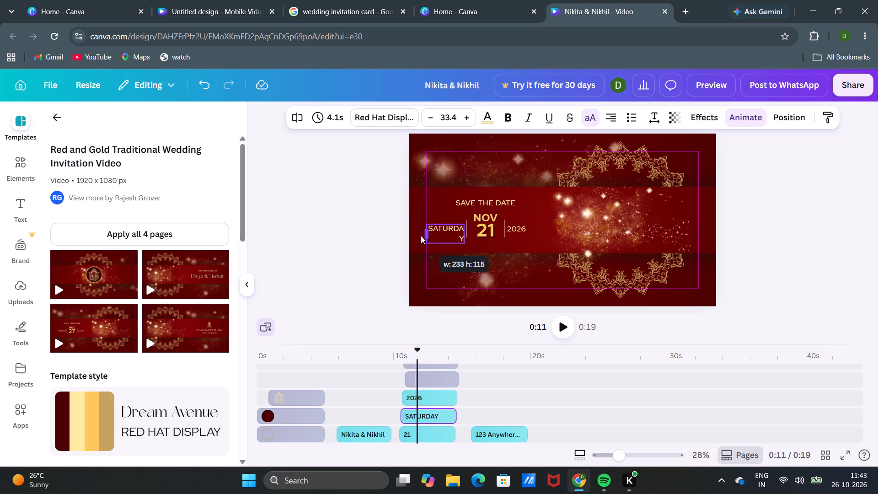
drag(426, 233, 423, 233)
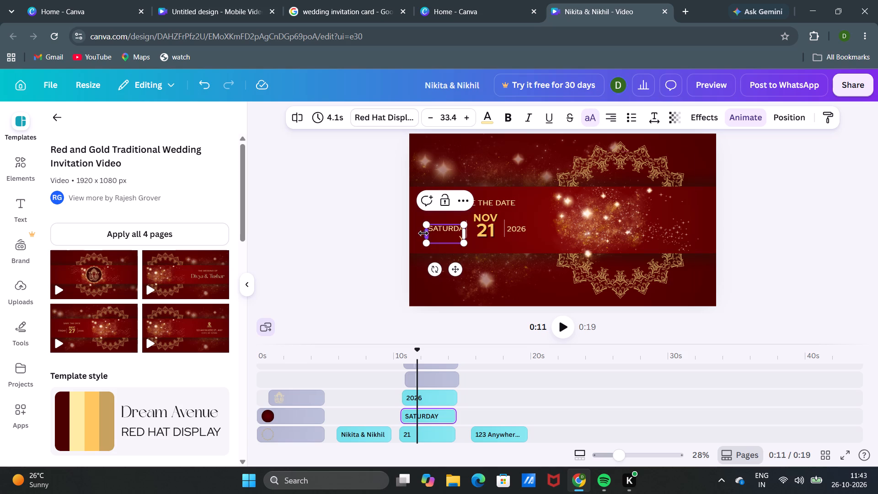
drag(423, 233, 422, 233)
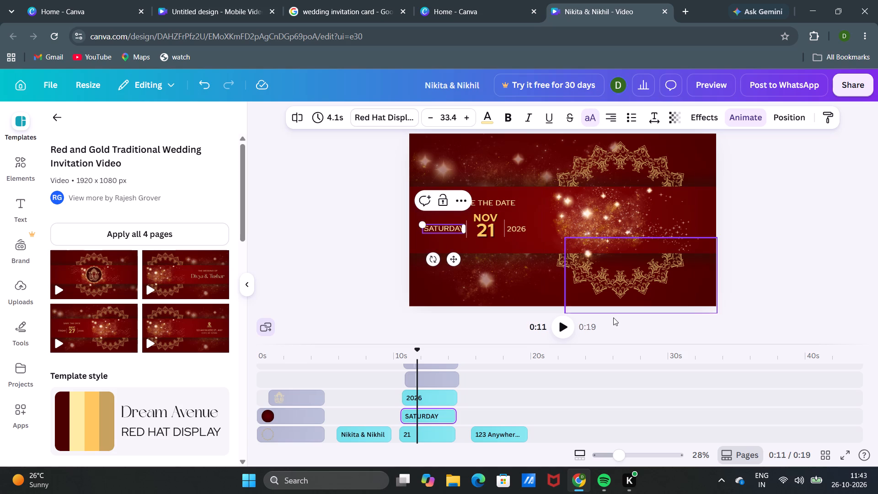
Replace the placeholder address on the final location scene with the venue name "UDAY FARM HOUSE,".
drag(418, 358, 415, 358)
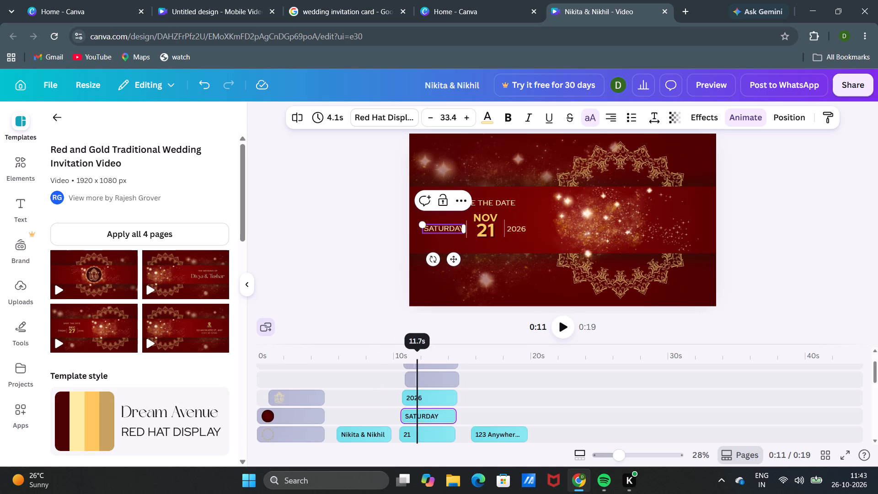
drag(415, 358, 389, 358)
click(561, 326)
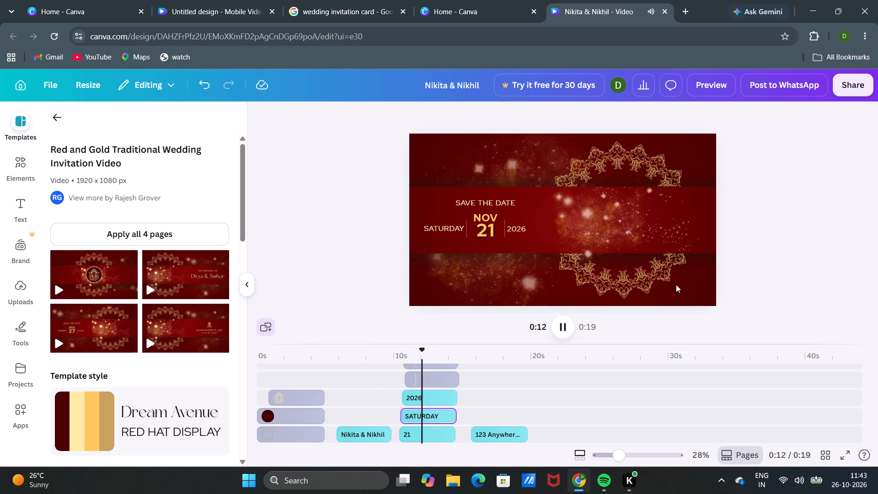
click(565, 325)
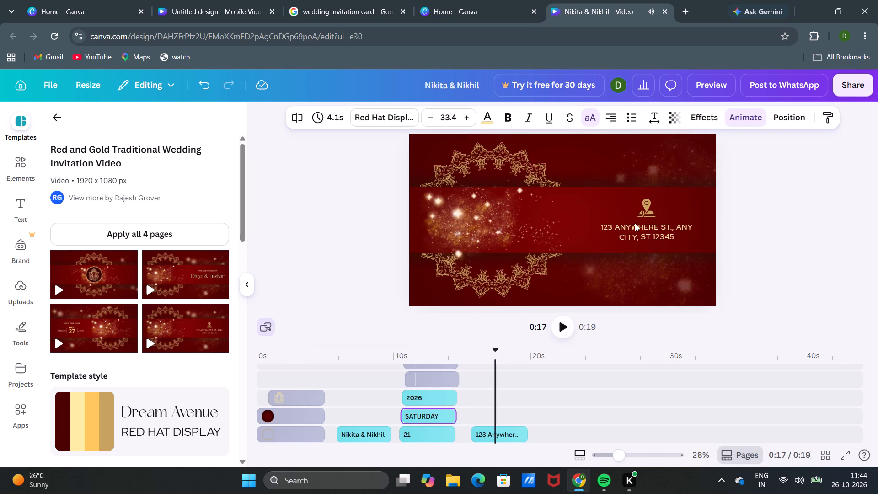
click(632, 227)
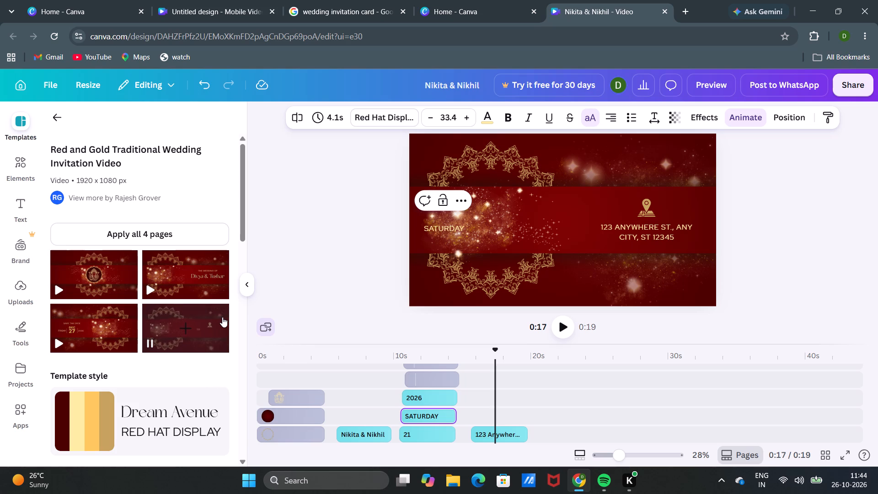
click(632, 236)
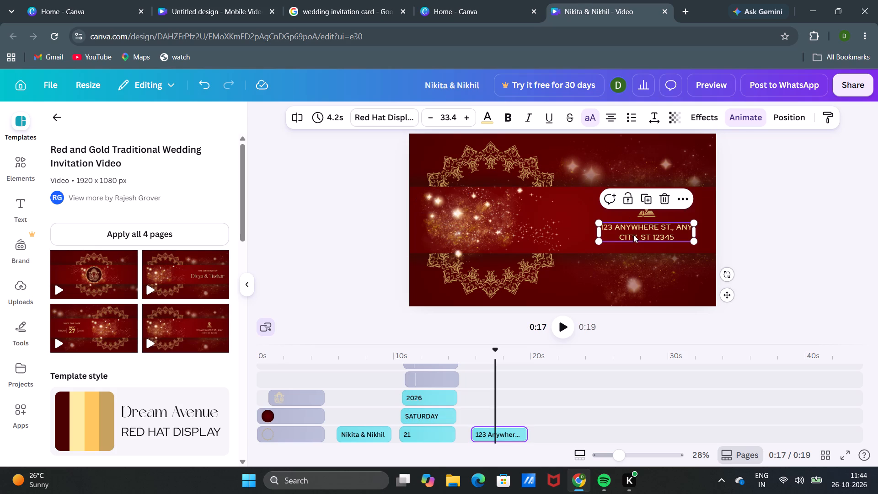
triple_click(664, 235)
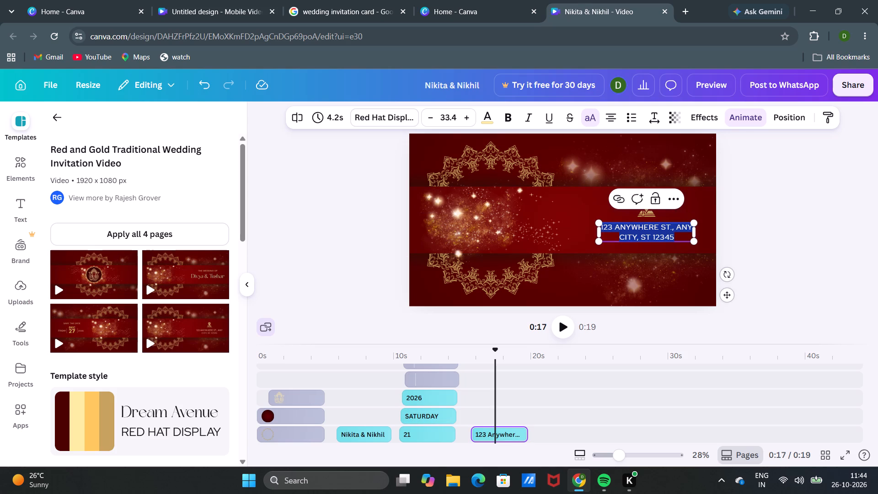
key(BackSpace)
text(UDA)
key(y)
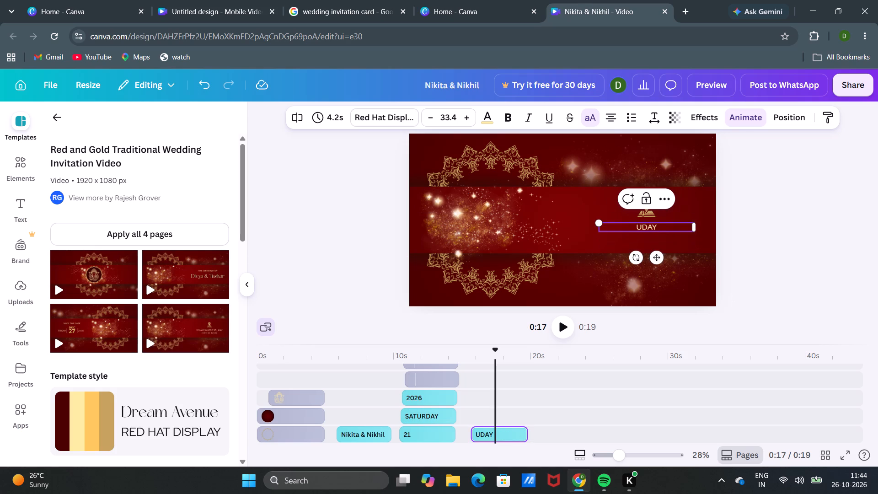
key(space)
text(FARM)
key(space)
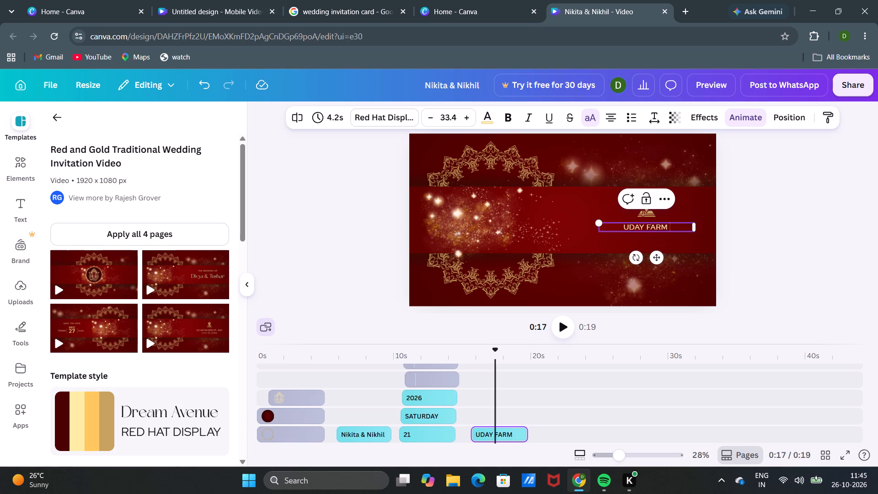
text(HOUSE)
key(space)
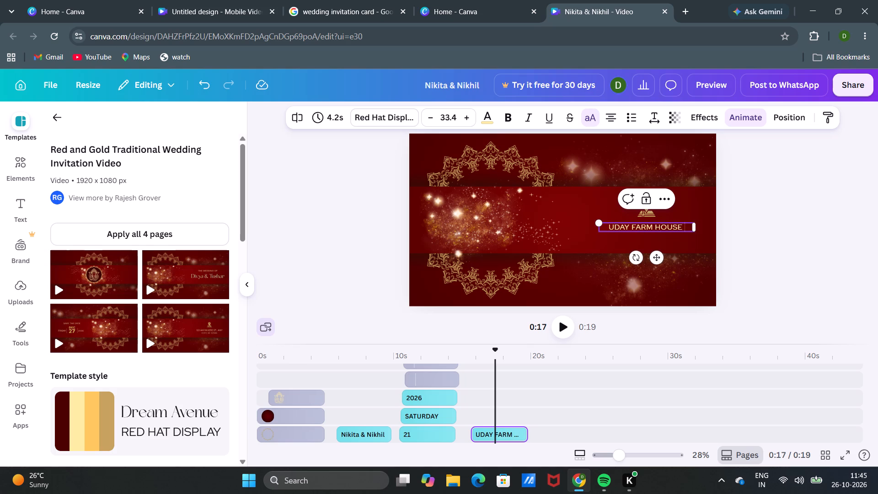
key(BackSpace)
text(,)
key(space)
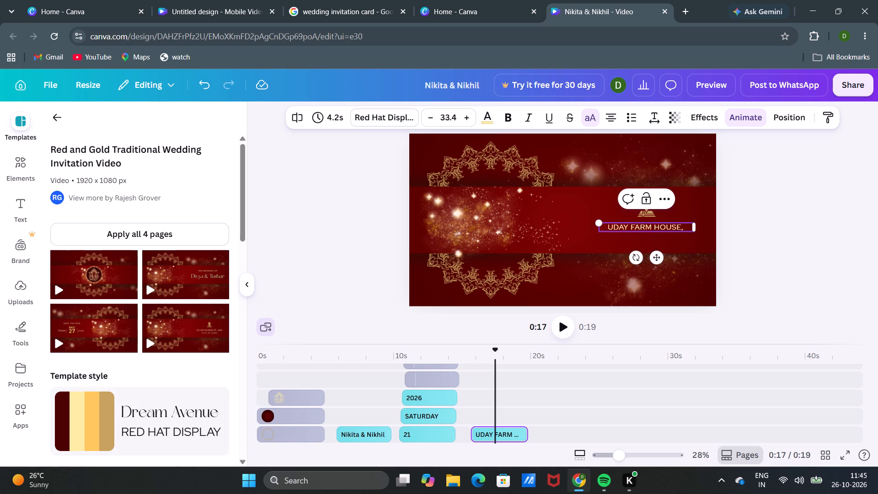
Add the venue's locality and road name after the venue name in the location scene's address text.
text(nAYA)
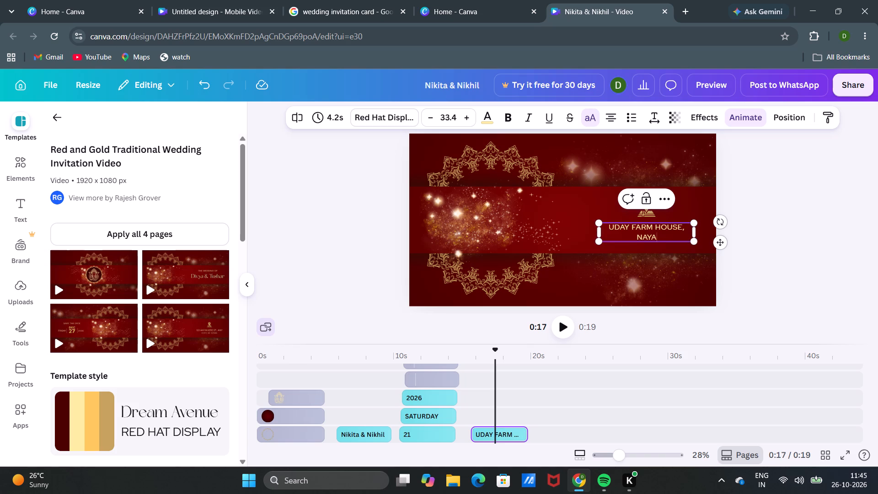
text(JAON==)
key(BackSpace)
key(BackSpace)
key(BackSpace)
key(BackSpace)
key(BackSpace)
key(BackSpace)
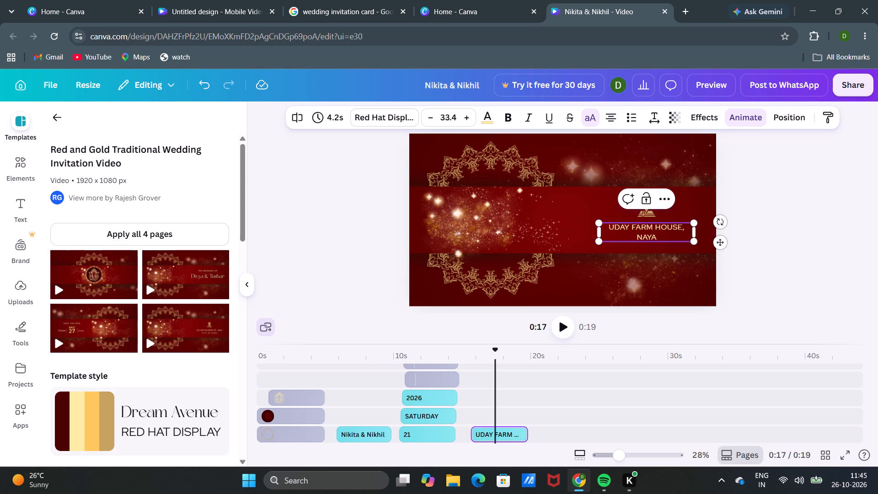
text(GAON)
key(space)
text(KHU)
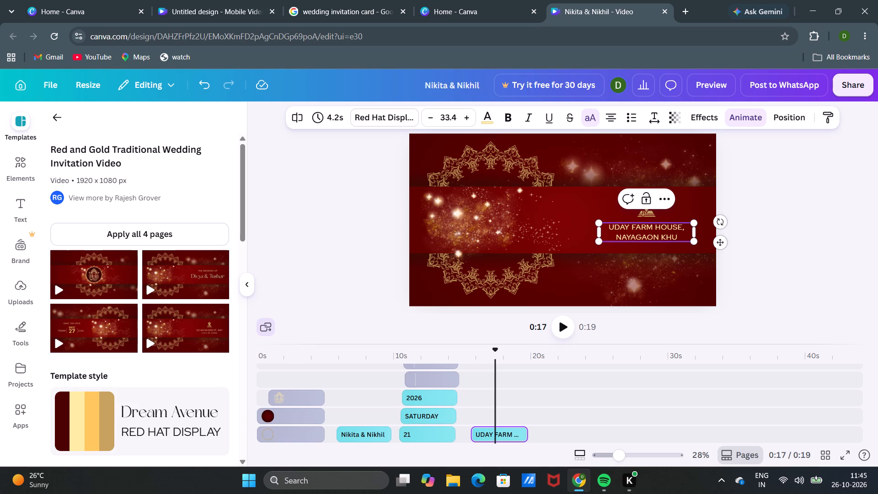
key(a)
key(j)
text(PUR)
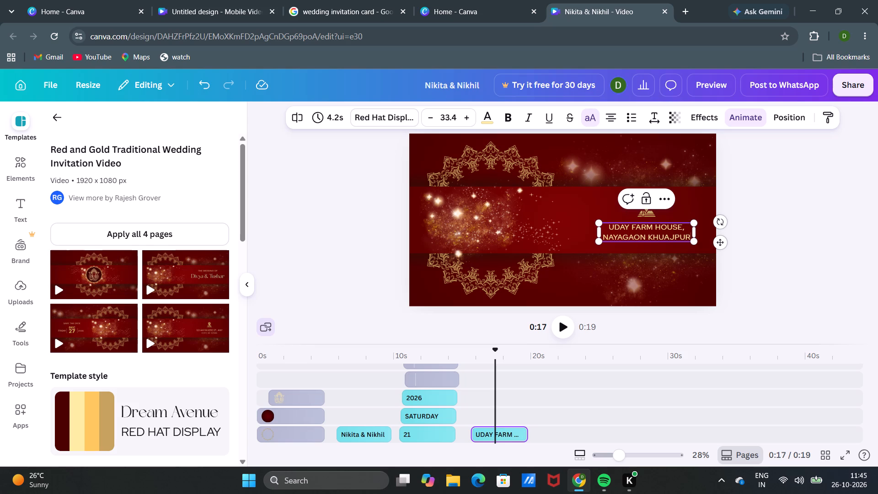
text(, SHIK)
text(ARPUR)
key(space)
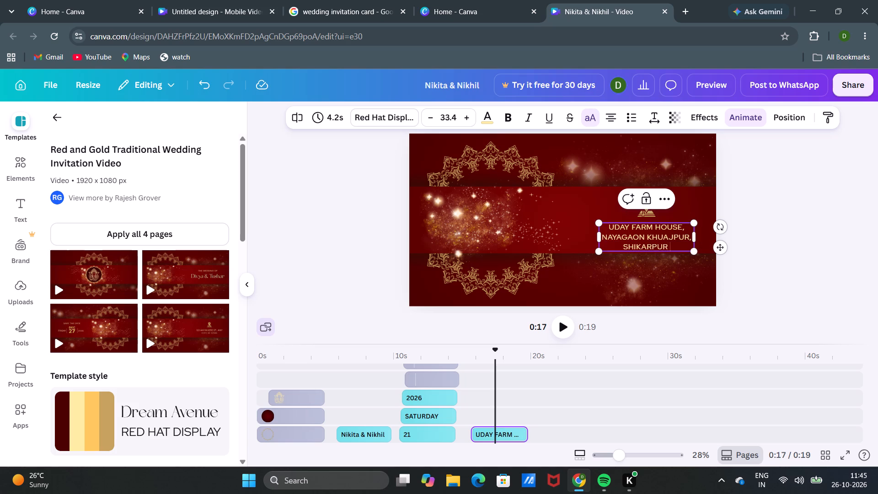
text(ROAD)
Append a comma and the city name BULANDSHAHR to the end of the location scene's address text.
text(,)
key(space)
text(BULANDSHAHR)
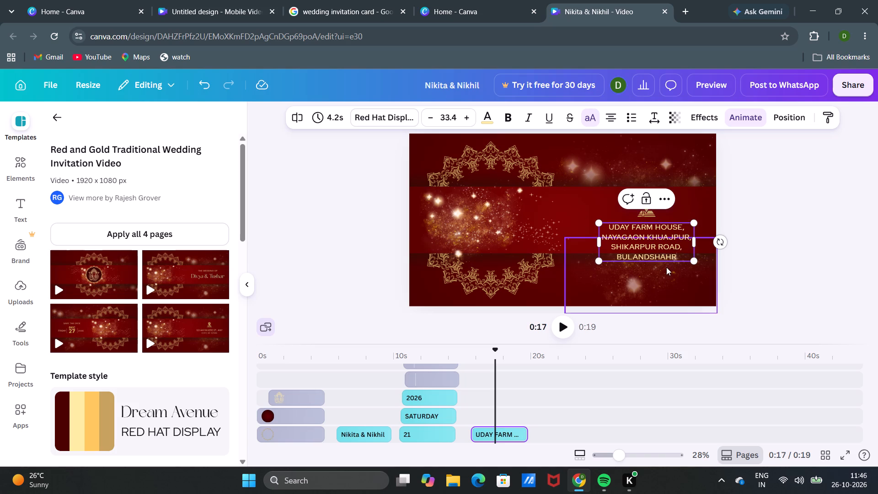
Scale the address text down to about size 31.5 and widen its box on both sides so it wraps onto three lines within the band.
drag(694, 261, 685, 233)
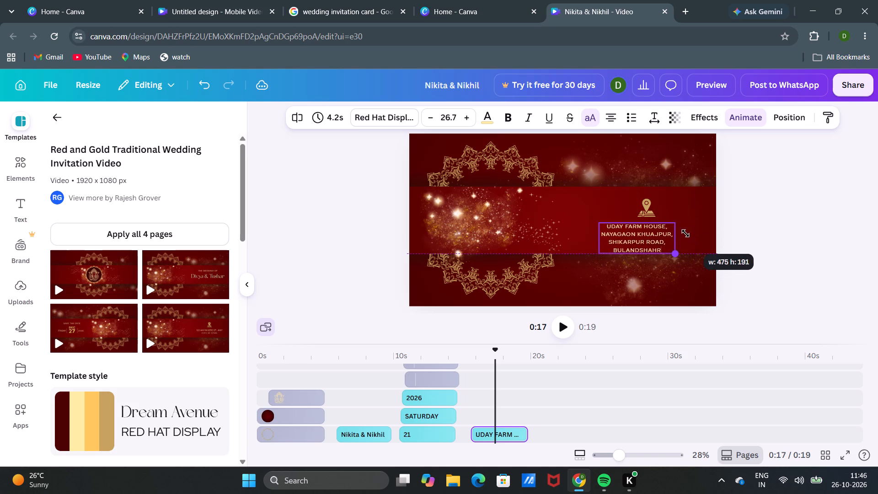
drag(685, 233, 697, 233)
drag(691, 241, 703, 239)
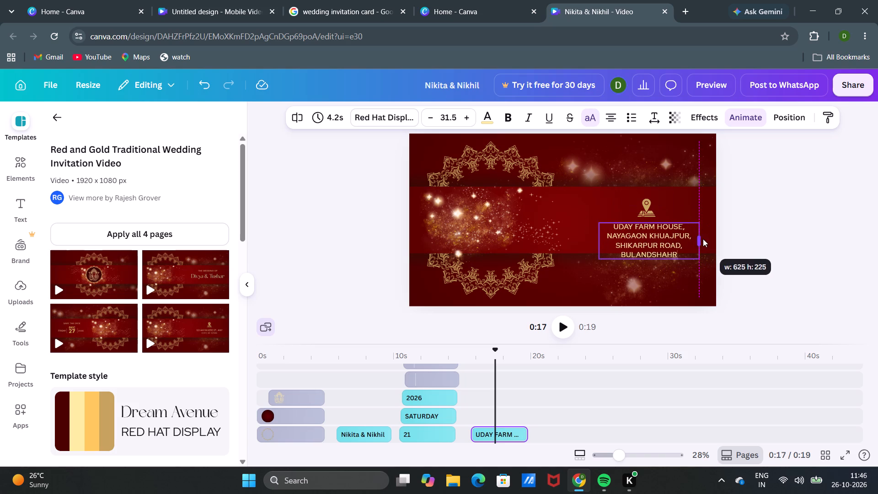
drag(703, 239, 710, 237)
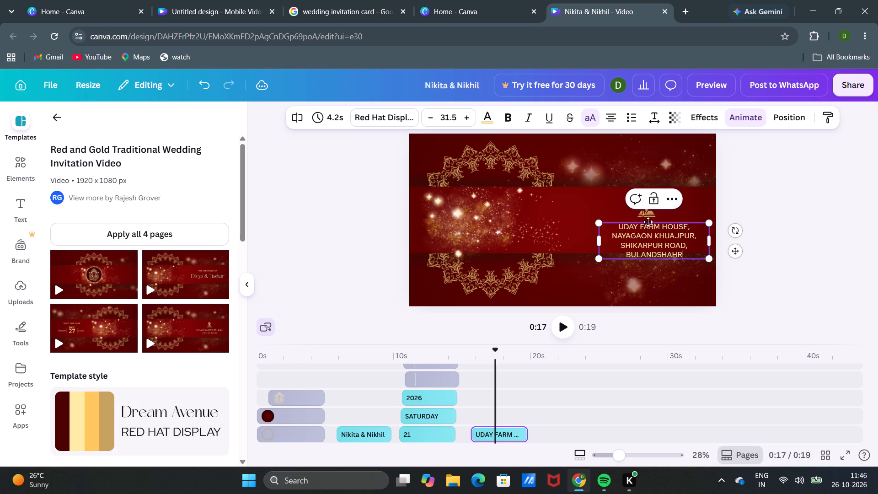
drag(598, 240, 591, 238)
click(585, 199)
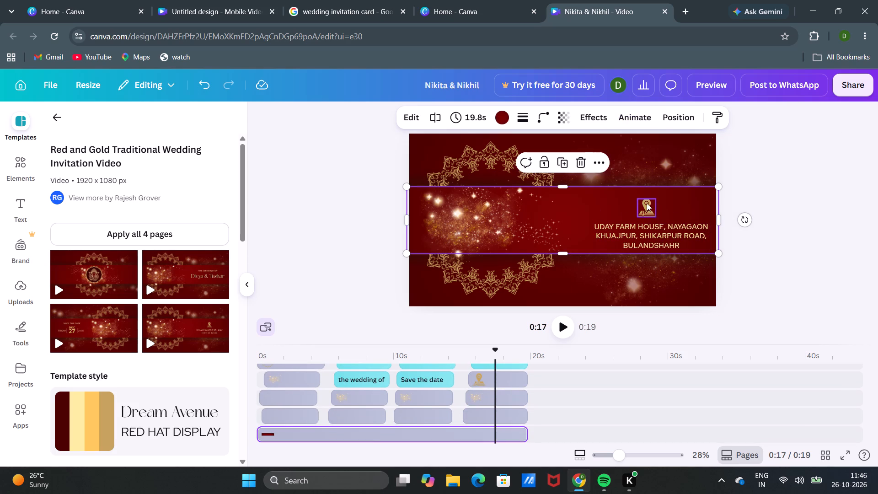
Shift the gold location pin so it sits centred above the address text.
drag(645, 204, 651, 206)
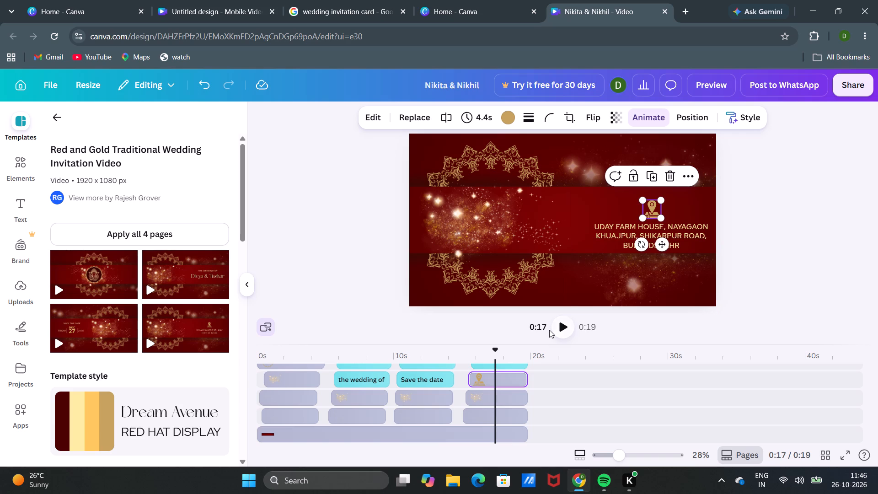
Play the video from the start of the Save the Date scene through to the end to check the edits.
drag(495, 356, 399, 351)
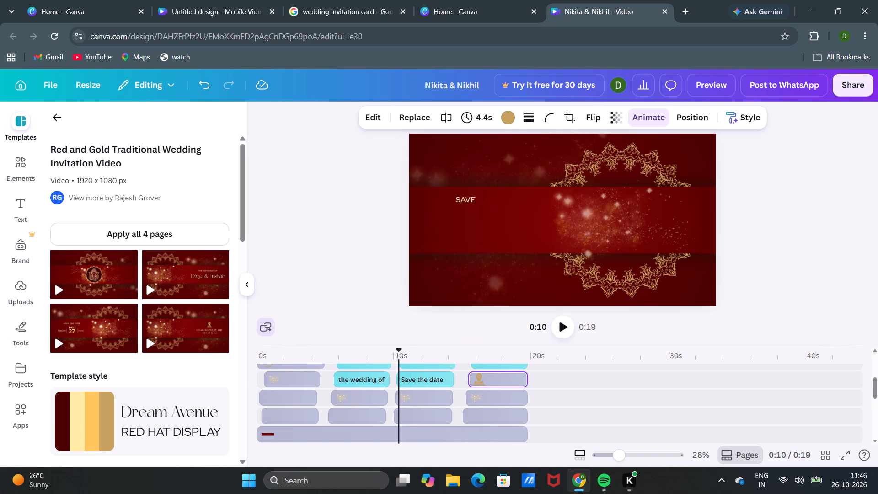
click(560, 337)
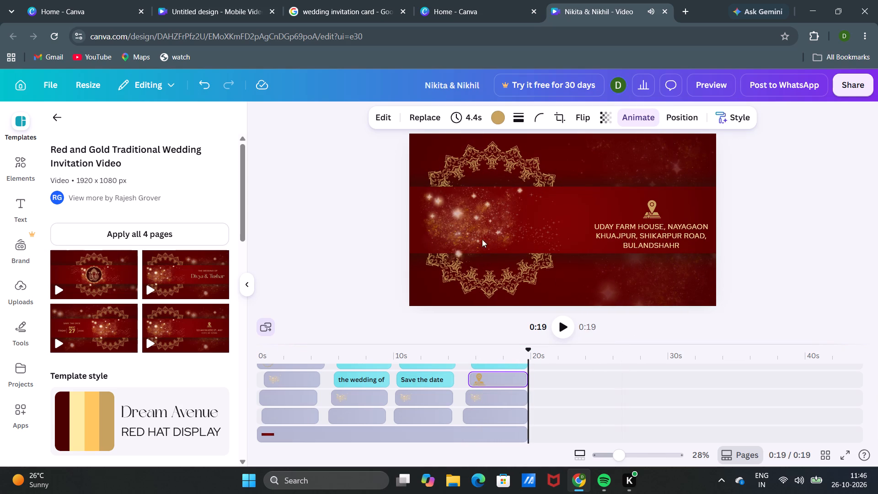
Browse the similar template suggestions listed below the red and gold wedding template.
scroll(158, 354, down, 4)
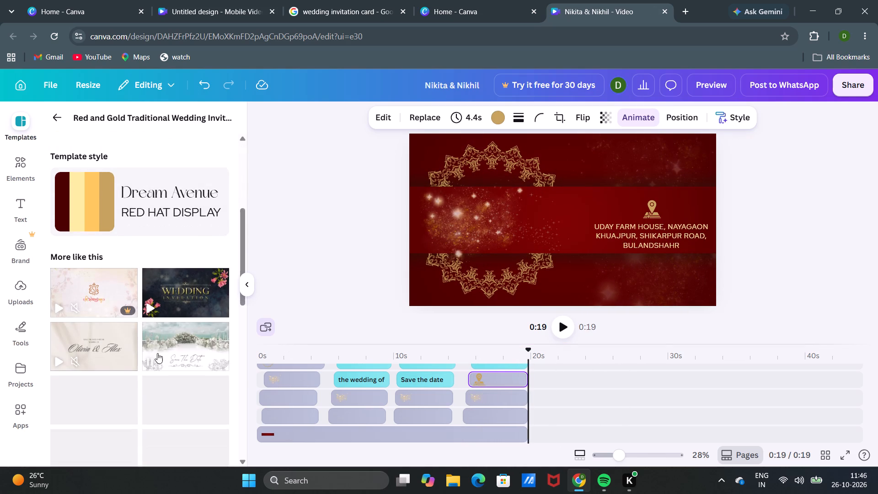
scroll(158, 353, down, 1)
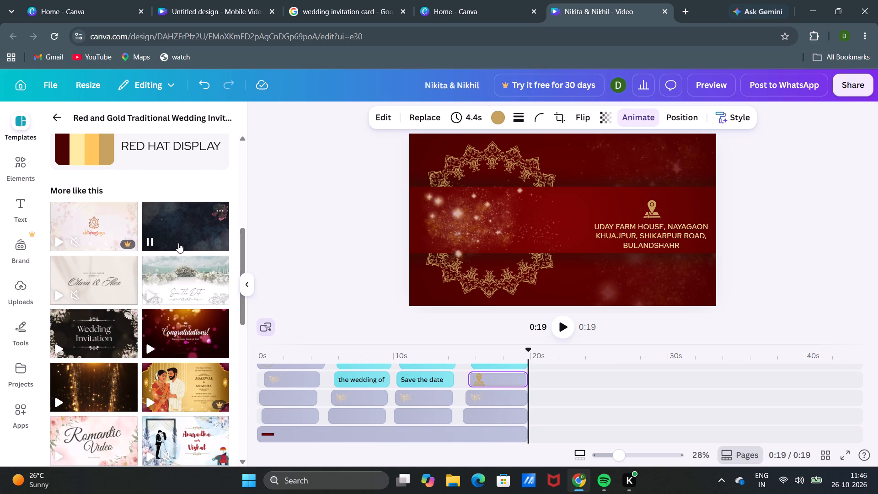
scroll(177, 338, down, 2)
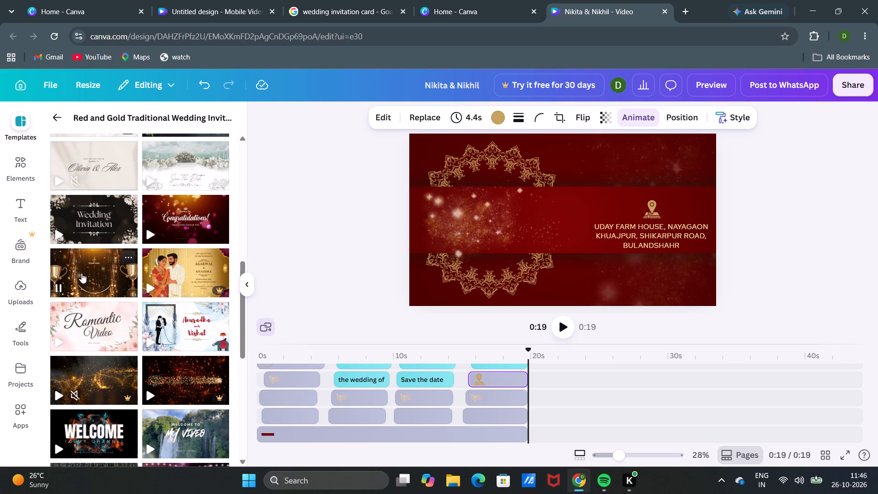
scroll(197, 328, down, 2)
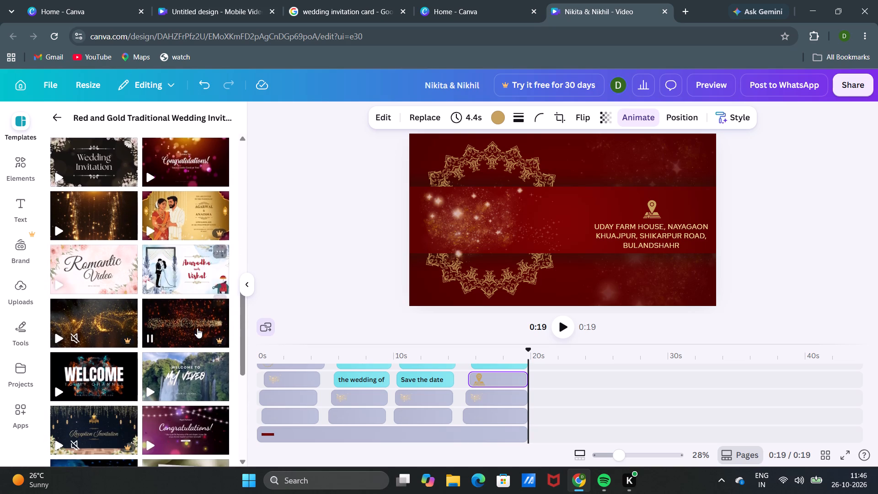
scroll(197, 328, down, 2)
scroll(197, 328, up, 10)
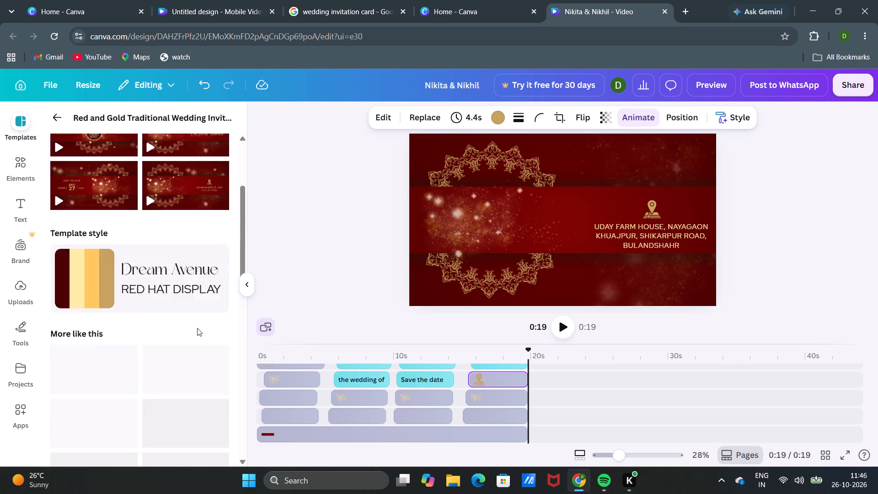
scroll(197, 328, up, 4)
Duplicate the fourth background clip at the end of the timeline.
scroll(381, 424, down, 4)
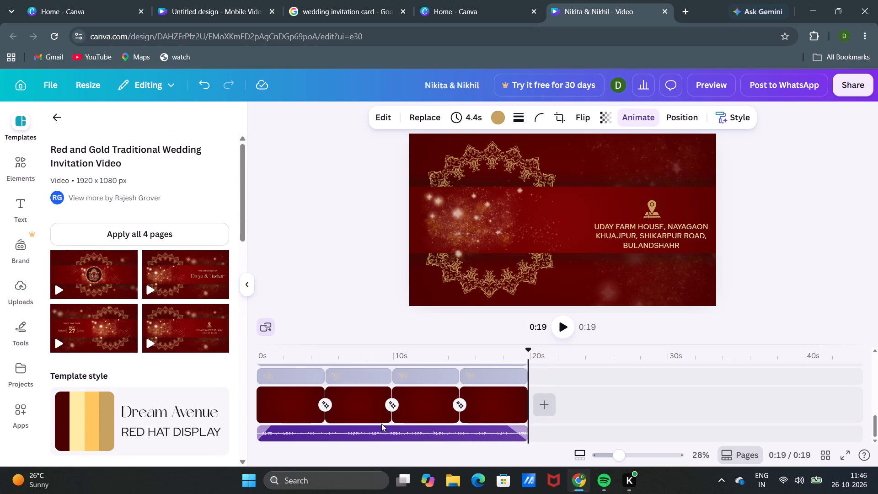
scroll(381, 424, down, 2)
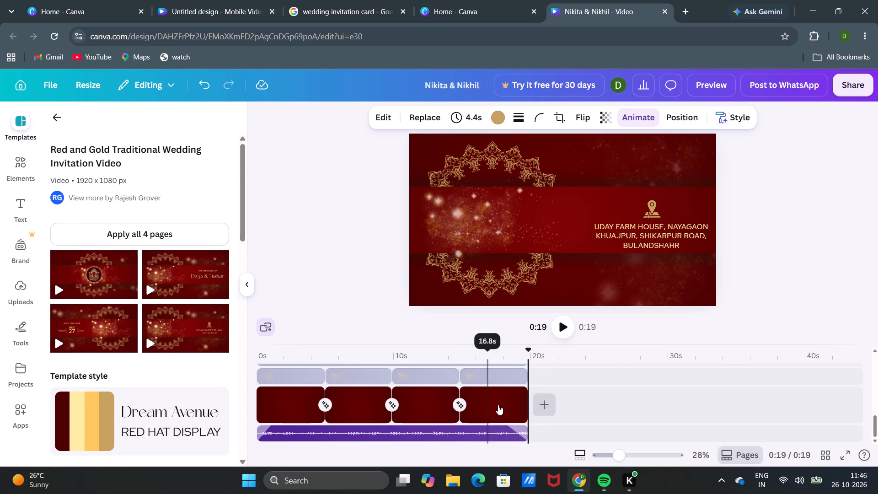
right_click(500, 404)
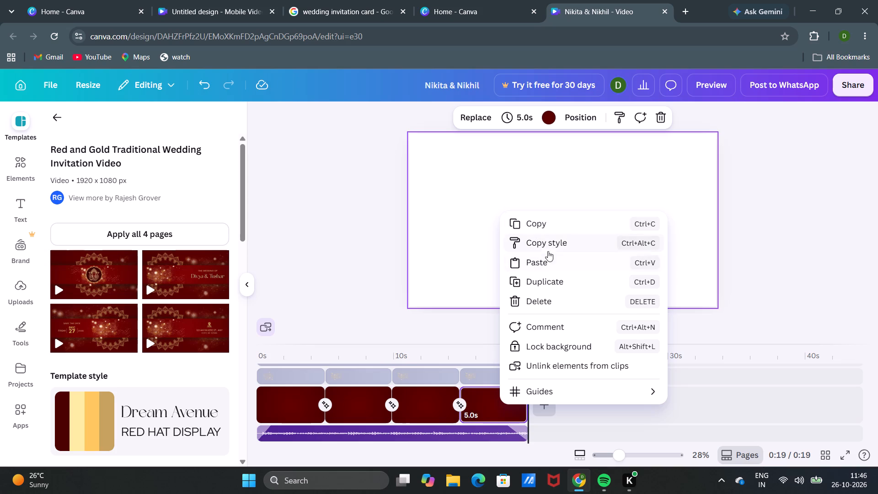
click(555, 285)
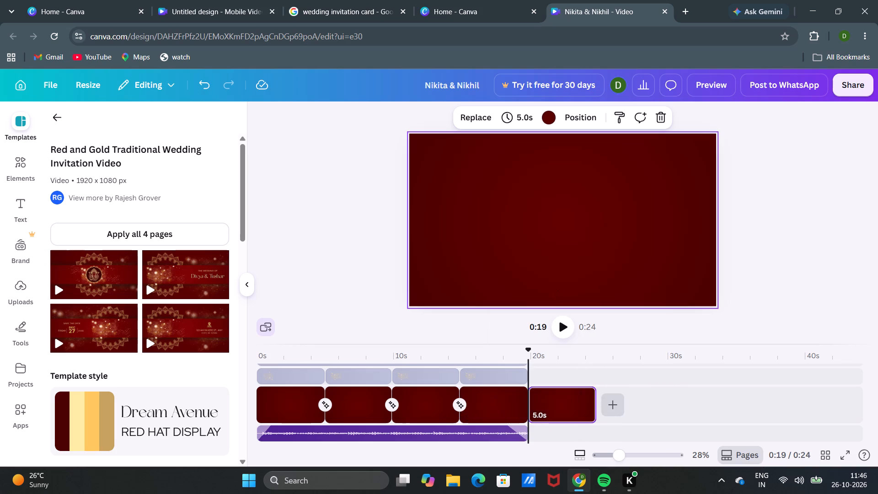
Play the duplicated closing clip briefly and scrub back and forth through the timeline to review all scenes.
scroll(540, 344, up, 5)
click(562, 327)
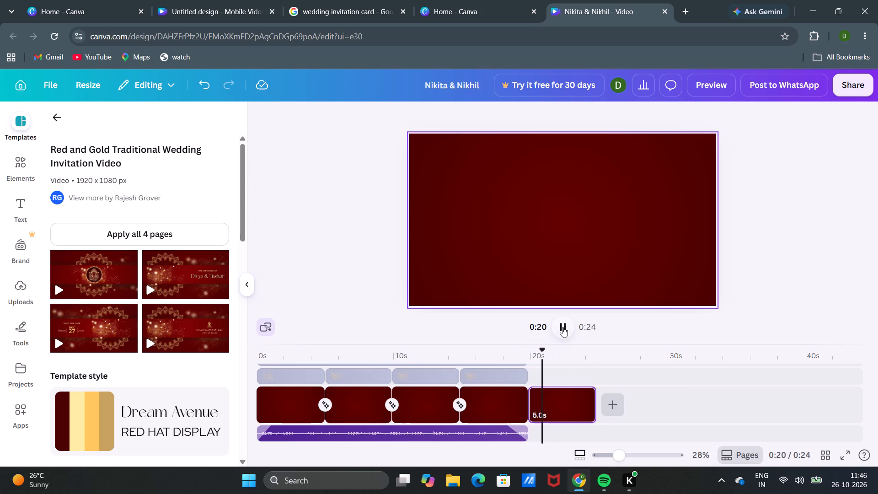
click(562, 327)
drag(549, 364, 469, 364)
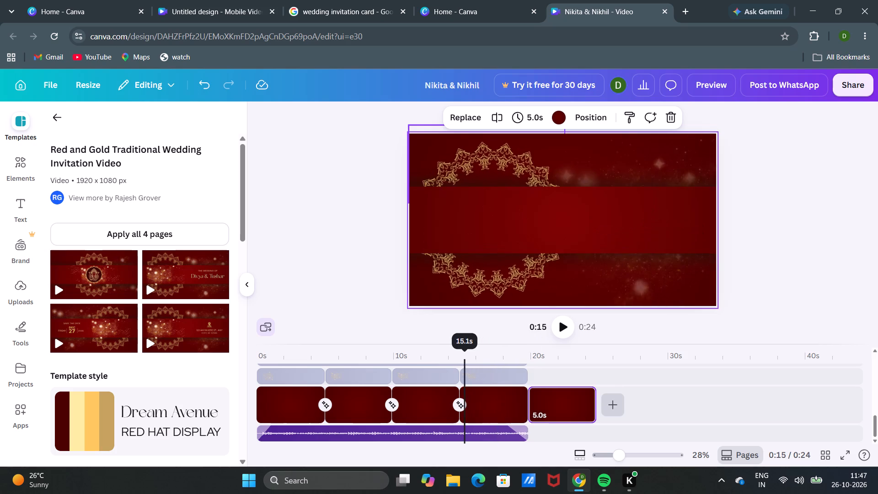
drag(469, 364, 538, 369)
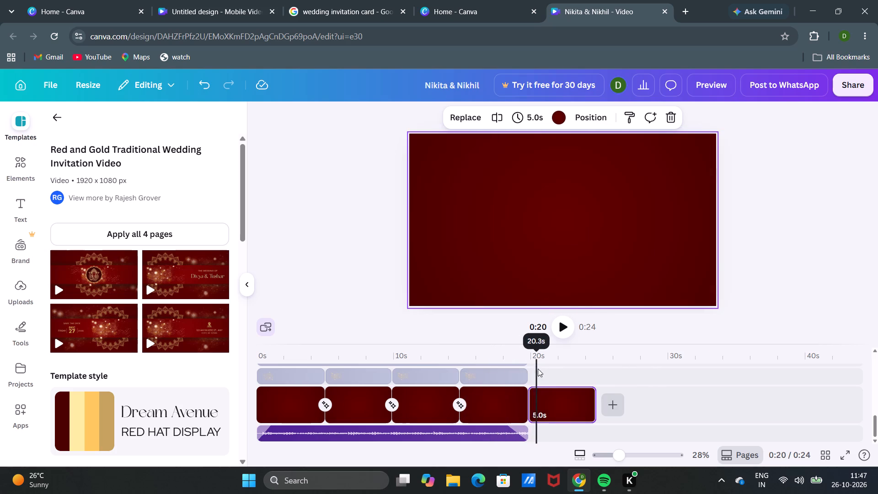
drag(538, 369, 378, 352)
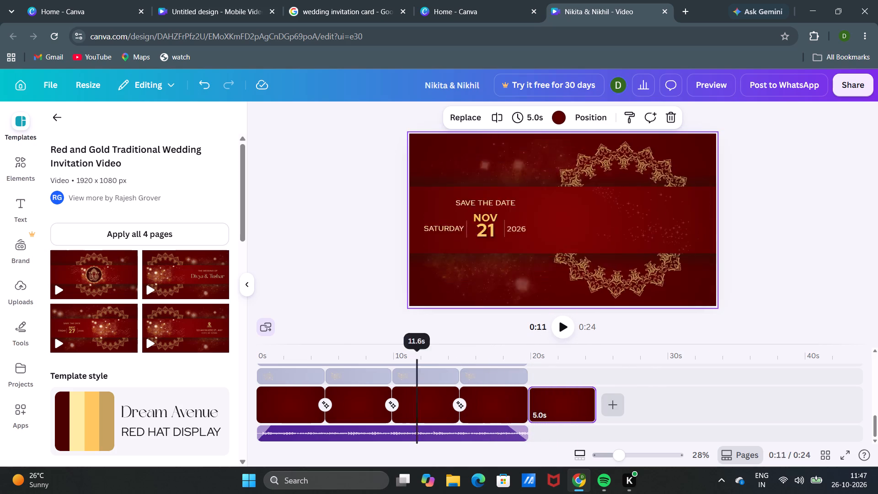
drag(378, 352, 320, 347)
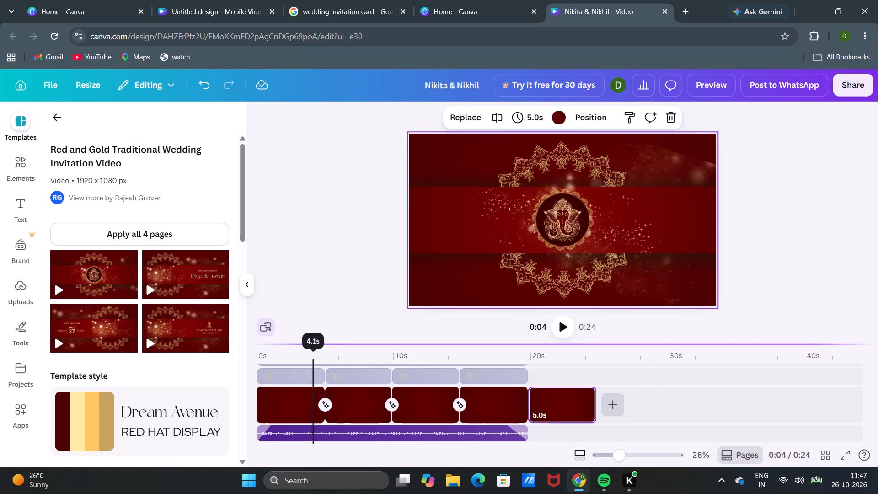
drag(320, 347, 402, 354)
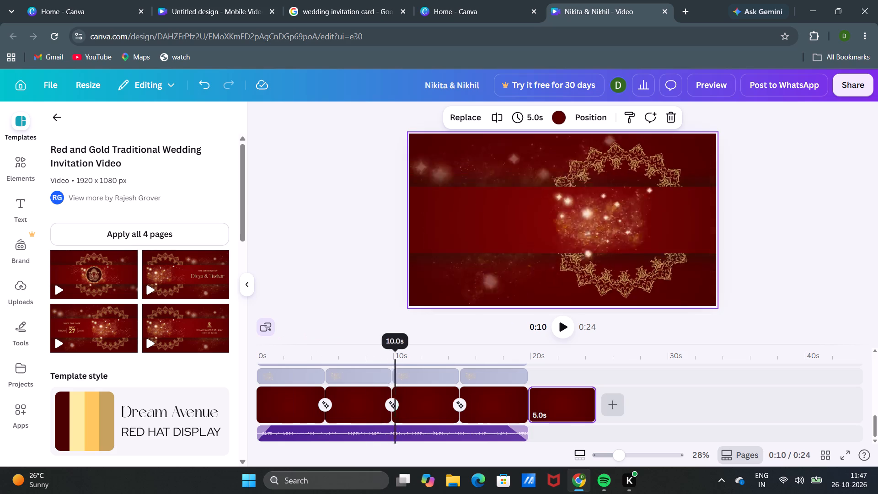
drag(402, 354, 449, 346)
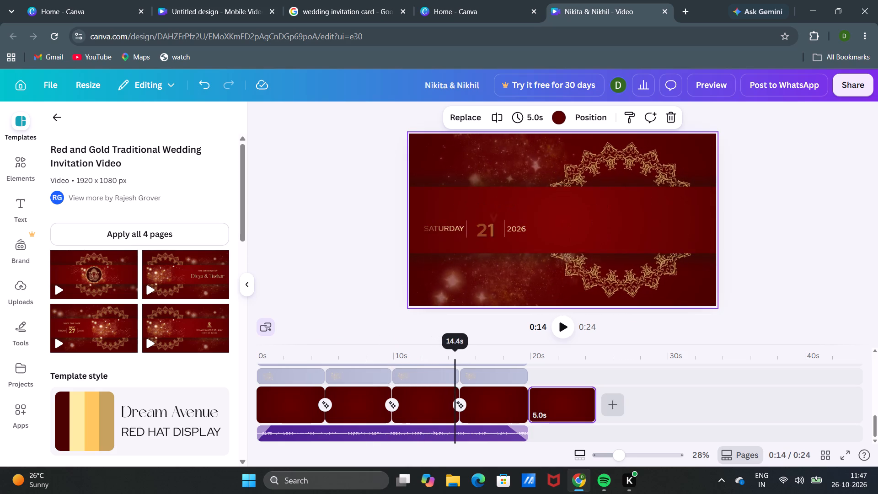
drag(449, 346, 483, 342)
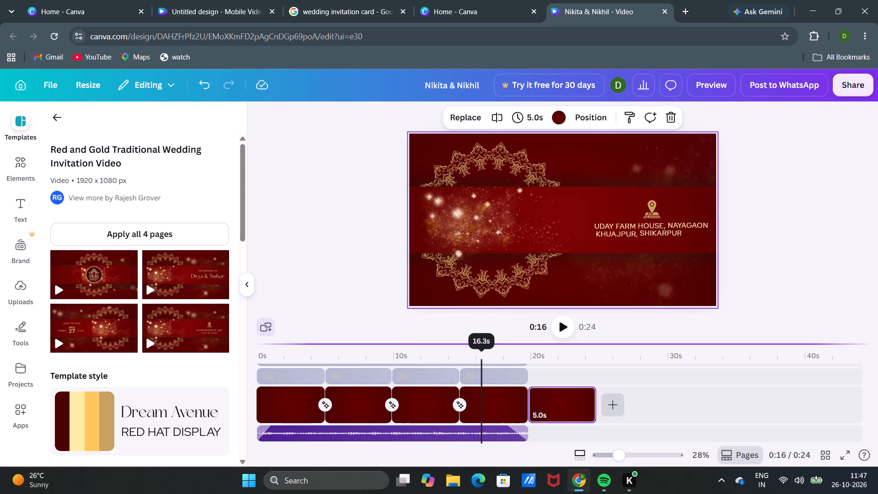
drag(483, 342, 525, 342)
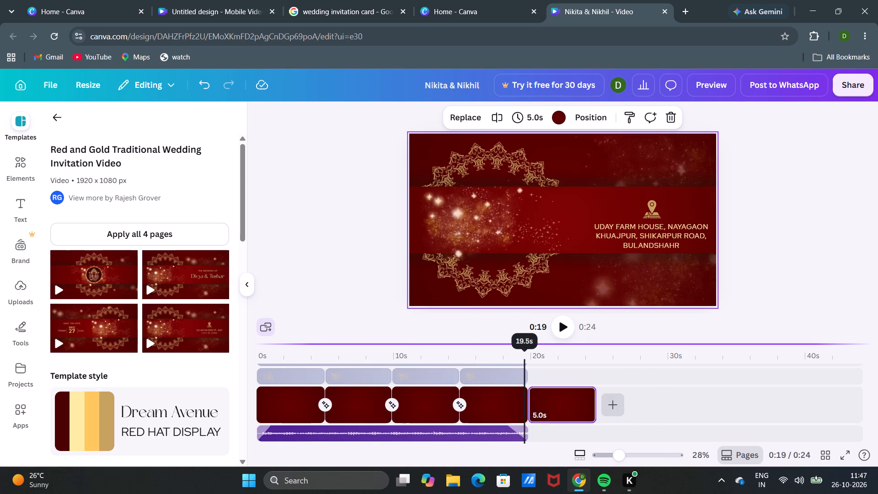
drag(525, 342, 549, 342)
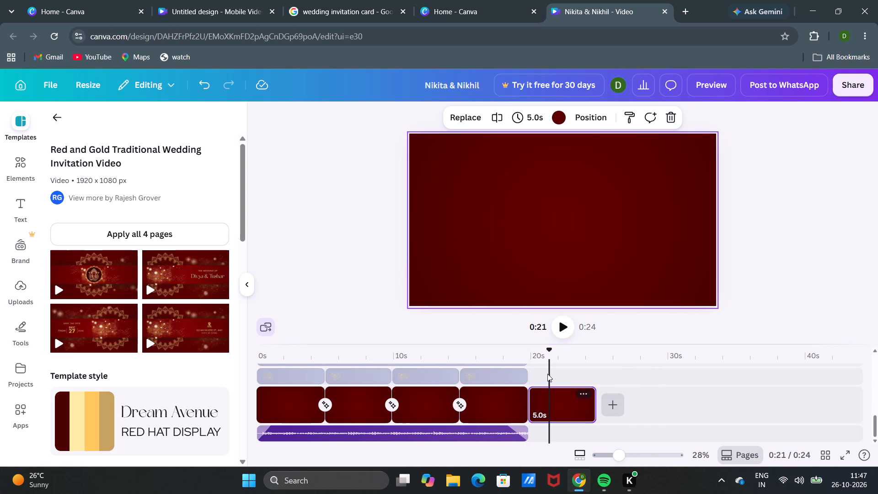
drag(550, 353, 530, 351)
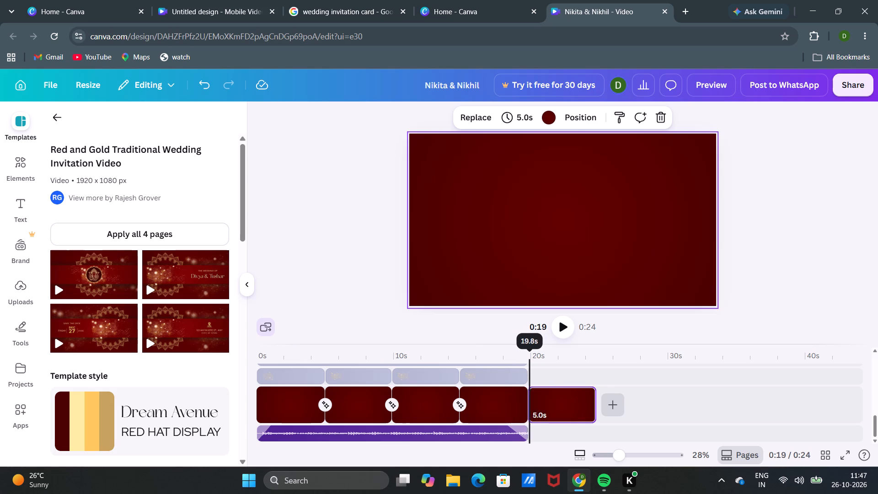
drag(530, 351, 456, 360)
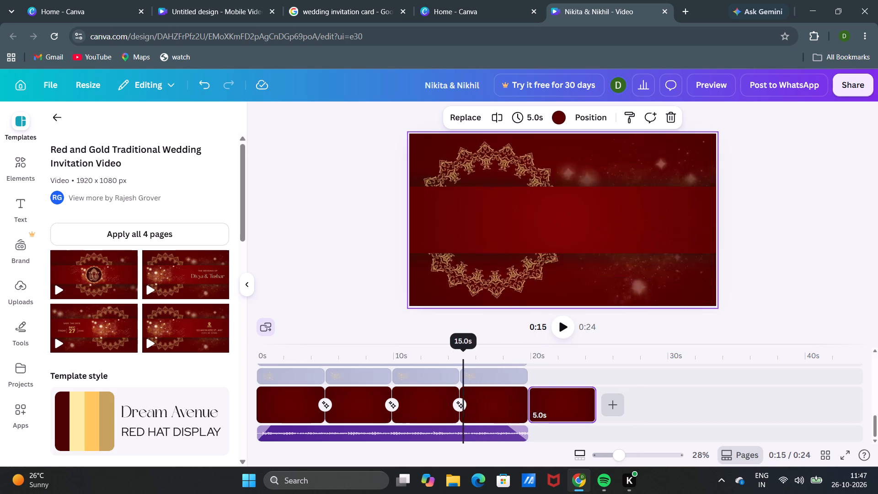
drag(456, 360, 313, 356)
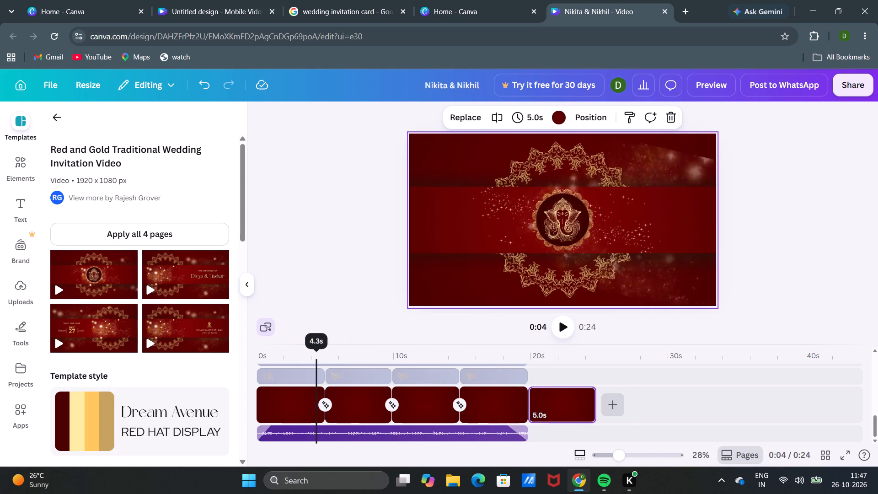
drag(313, 356, 471, 370)
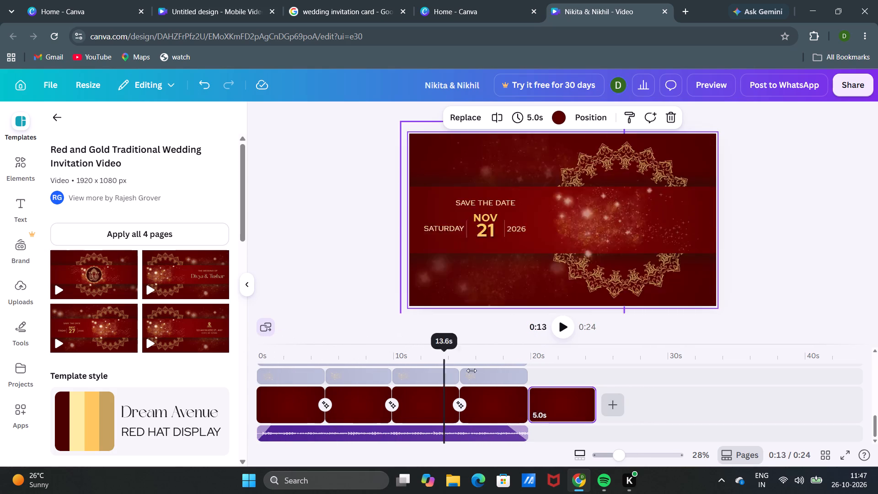
drag(471, 370, 561, 370)
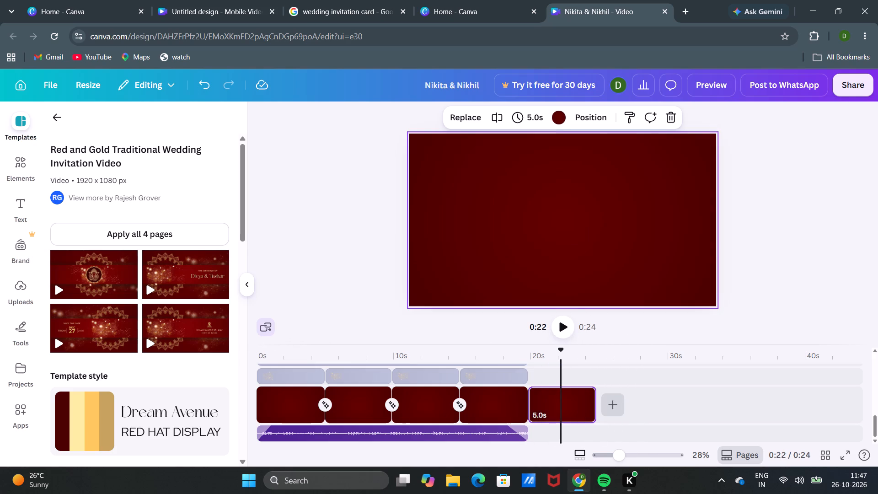
drag(559, 354, 284, 321)
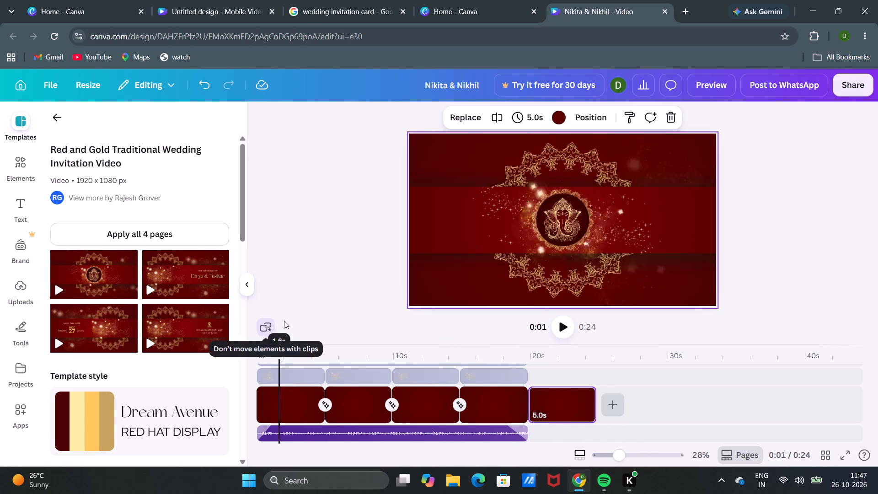
drag(284, 321, 370, 324)
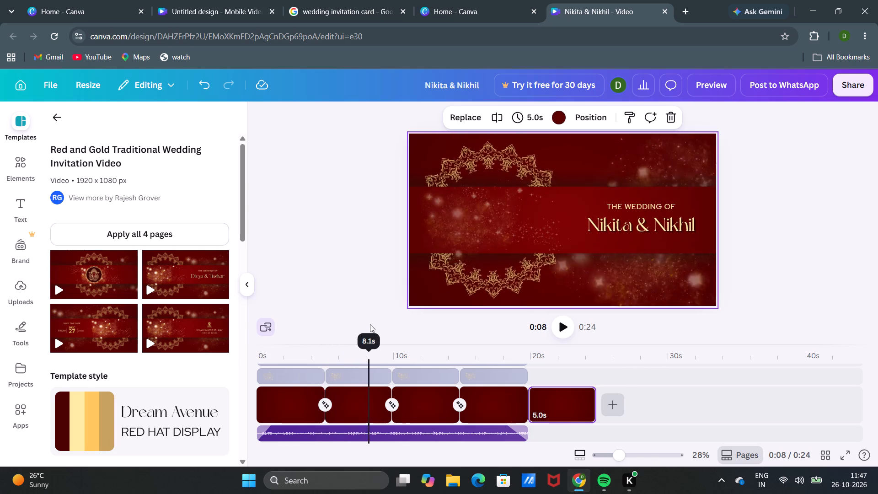
Scrub the timeline from the couple's names scene to the end of the venue scene to review the animations.
drag(370, 324, 461, 332)
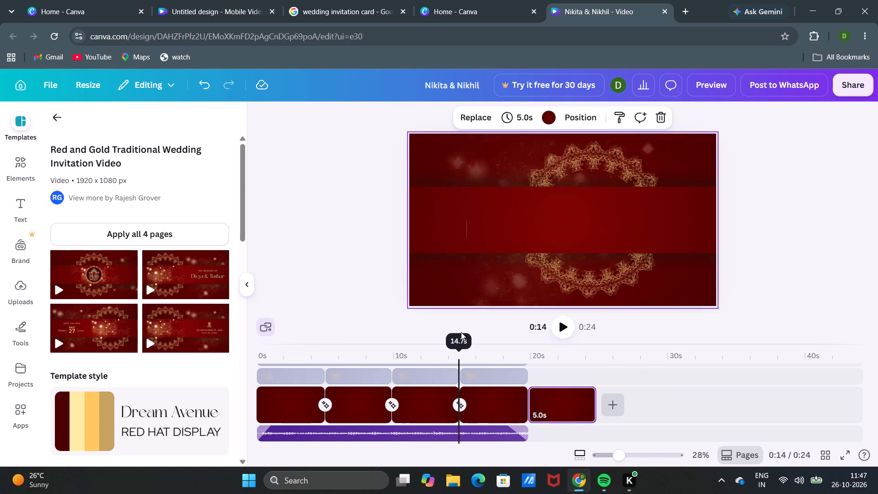
drag(461, 332, 476, 334)
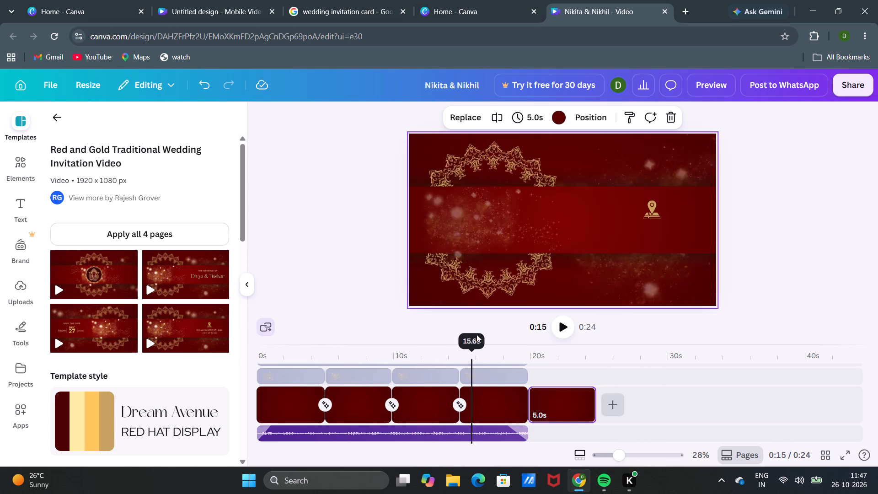
drag(476, 334, 508, 338)
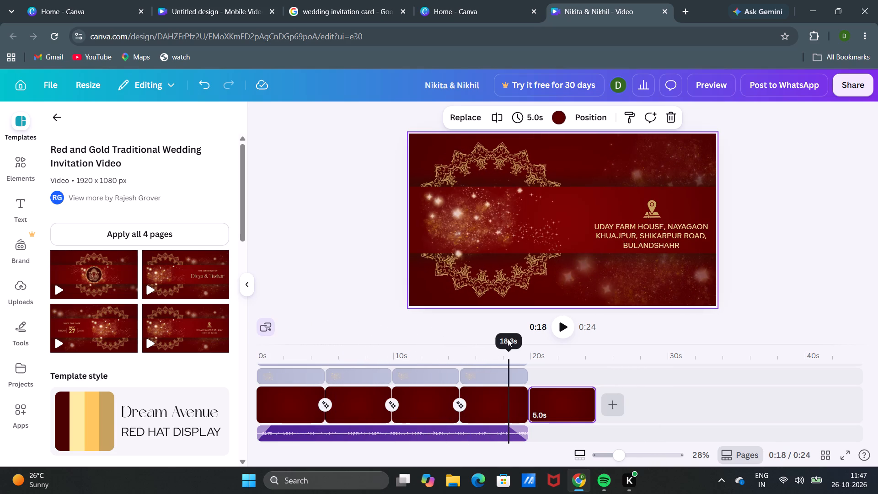
drag(508, 338, 515, 338)
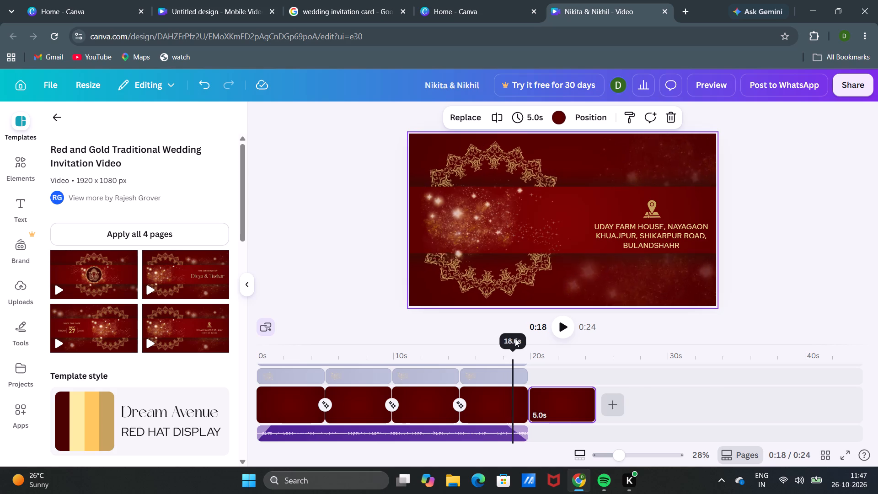
drag(515, 338, 526, 338)
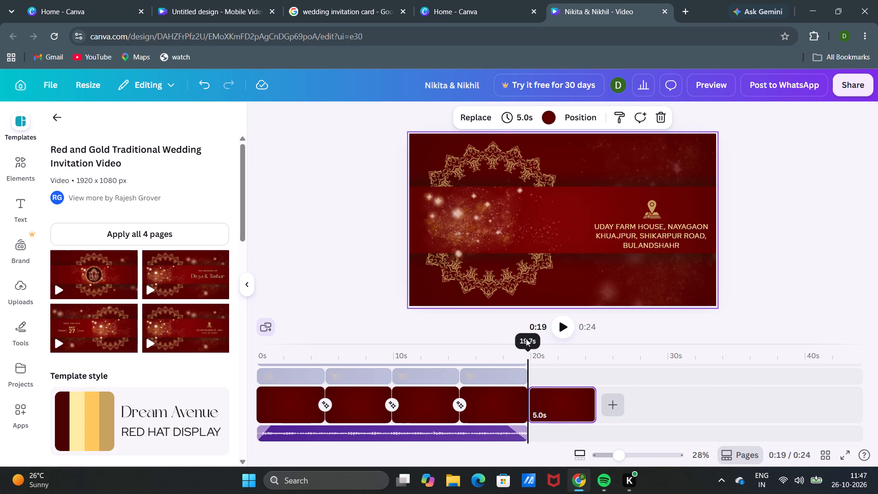
drag(526, 338, 527, 337)
Select the duplicated closing clip and browse the recommended elements and element categories for something to add to it.
scroll(98, 316, down, 3)
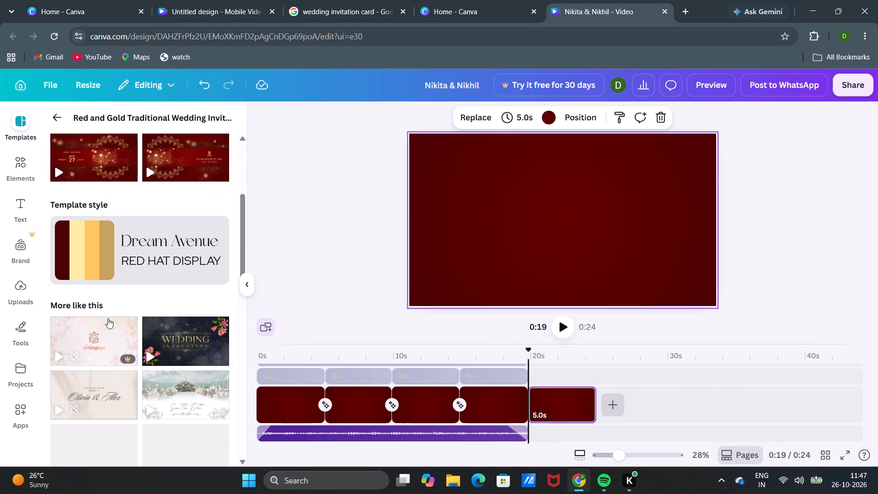
click(560, 403)
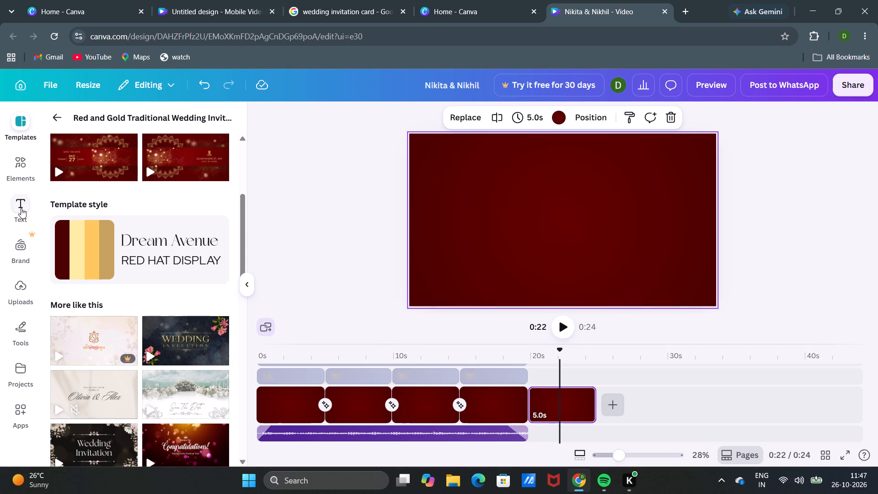
click(23, 185)
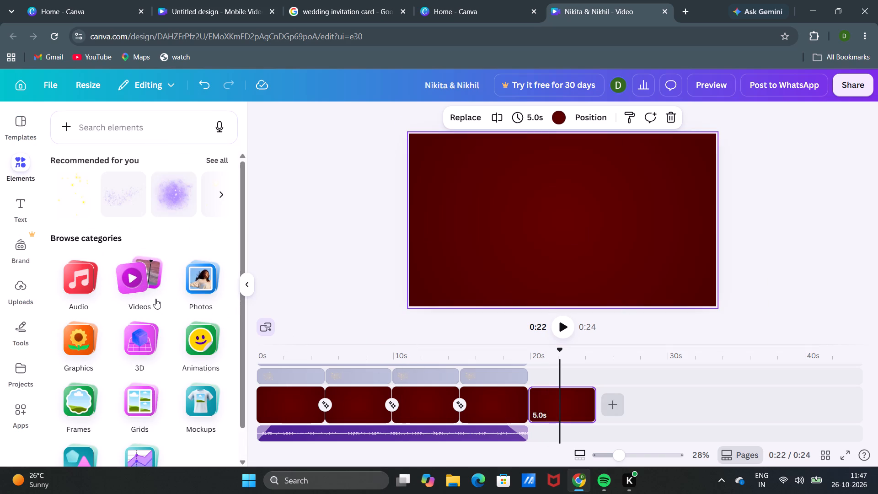
click(227, 193)
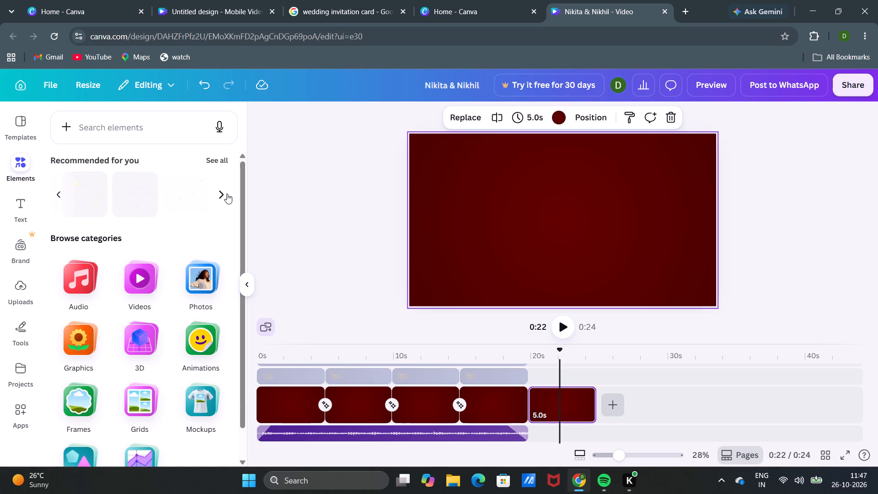
click(224, 195)
scroll(189, 333, down, 3)
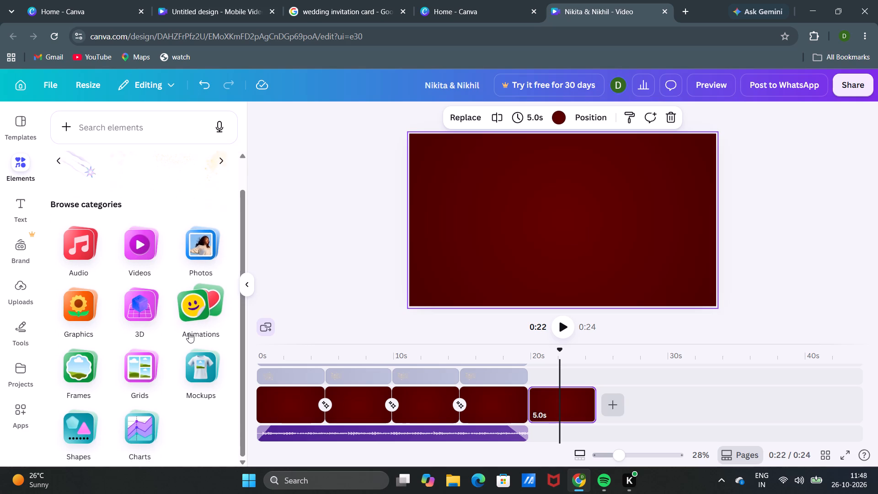
scroll(189, 333, up, 1)
scroll(189, 333, down, 1)
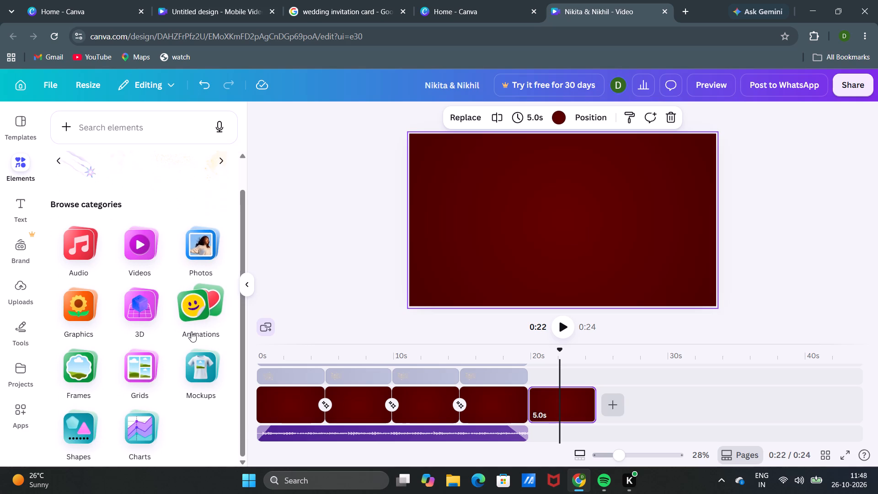
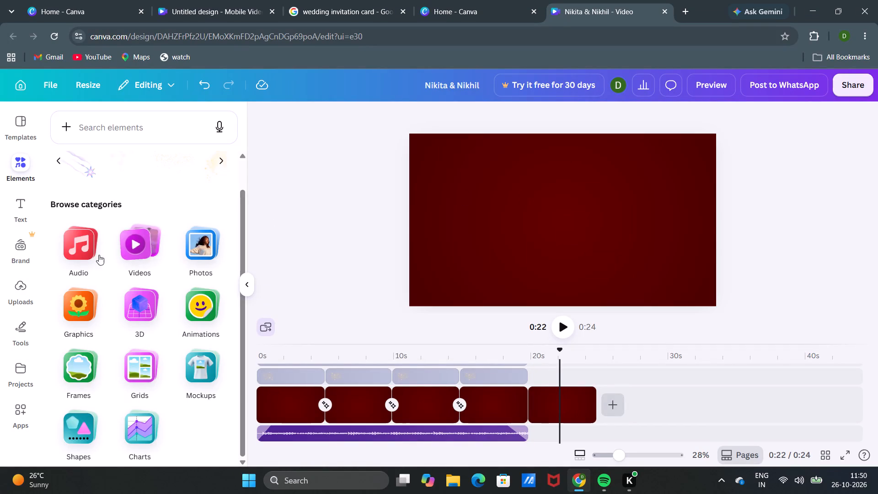
Search the elements for "haldi ceremony" and add the pink and gold floral curtain graphic to the closing scene.
click(127, 133)
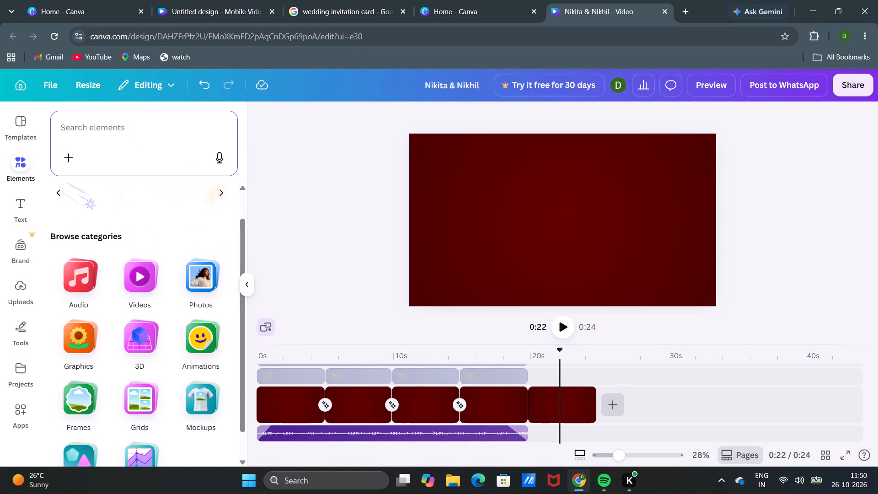
text(HALDI)
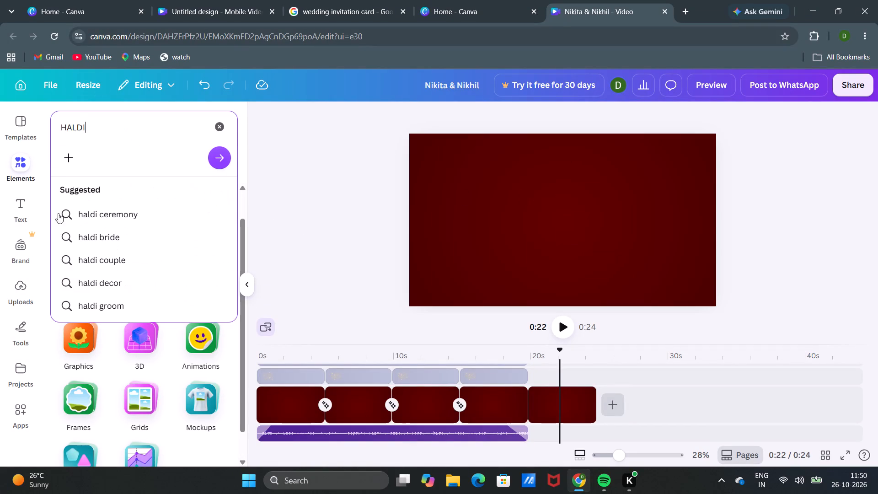
click(159, 215)
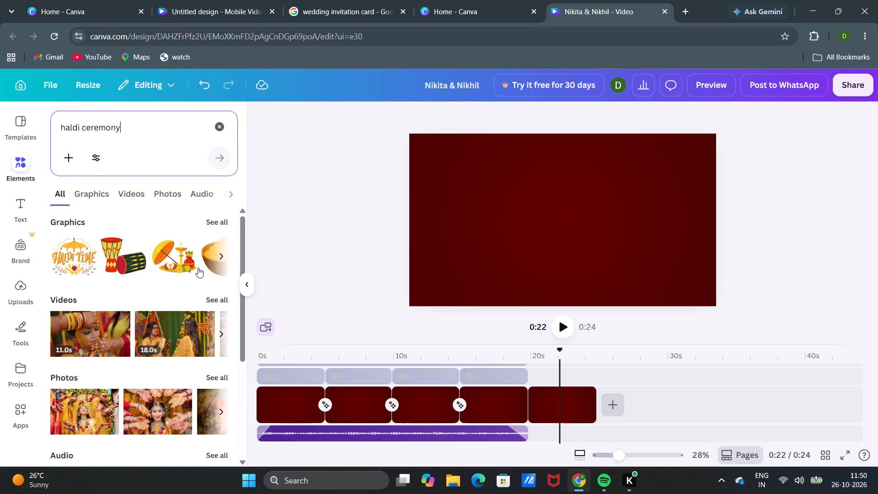
click(221, 256)
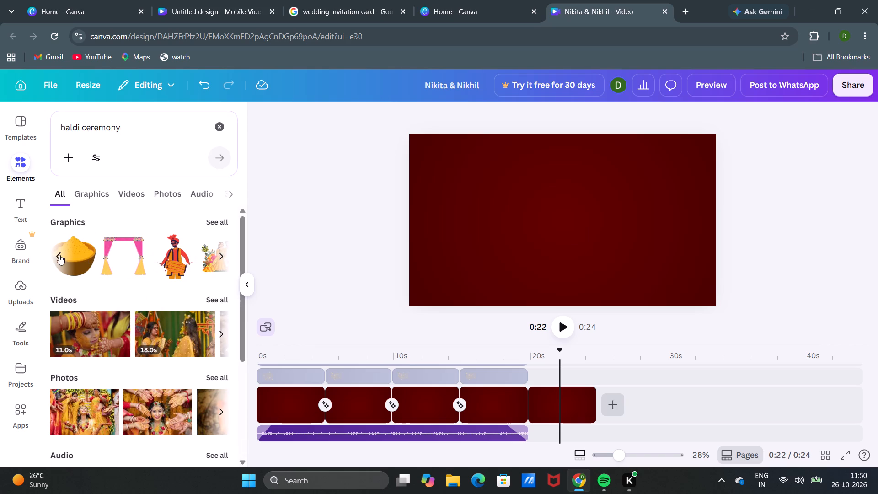
click(59, 255)
click(219, 255)
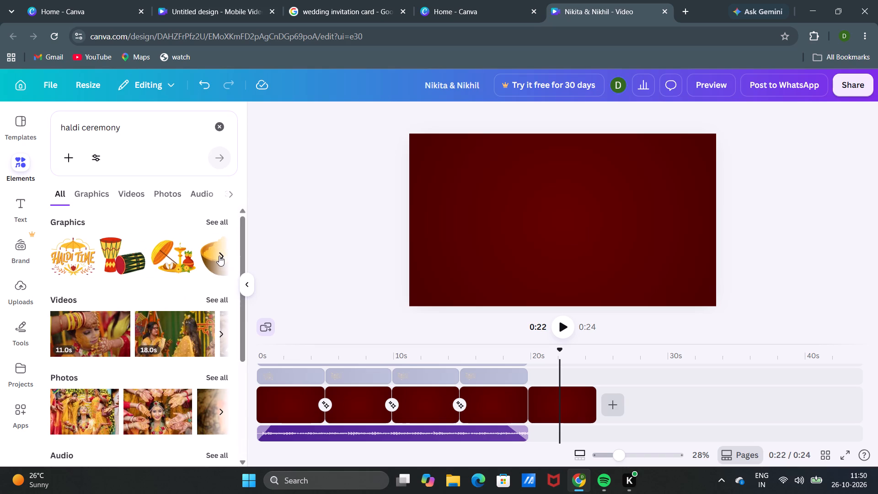
click(219, 256)
click(219, 256)
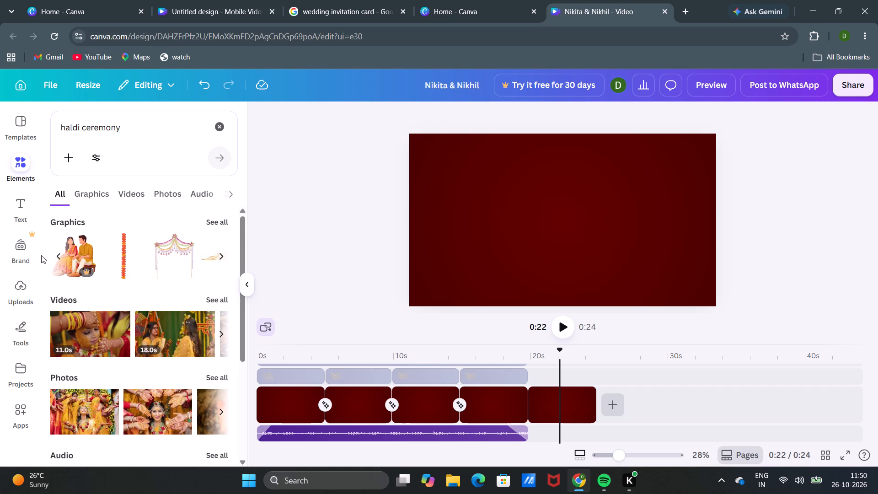
click(59, 258)
click(65, 255)
drag(113, 257, 531, 181)
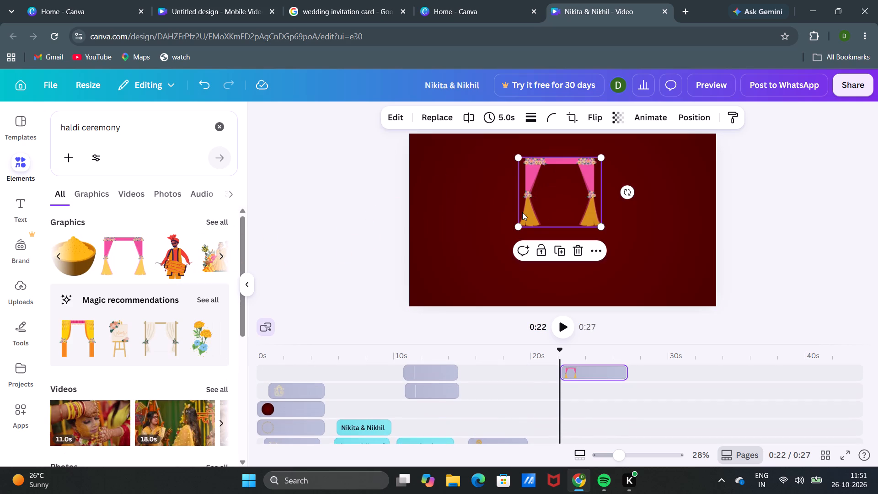
Enlarge the curtain graphic to nearly the full scene height and centre it horizontally near the scene's top edge.
drag(519, 225, 463, 255)
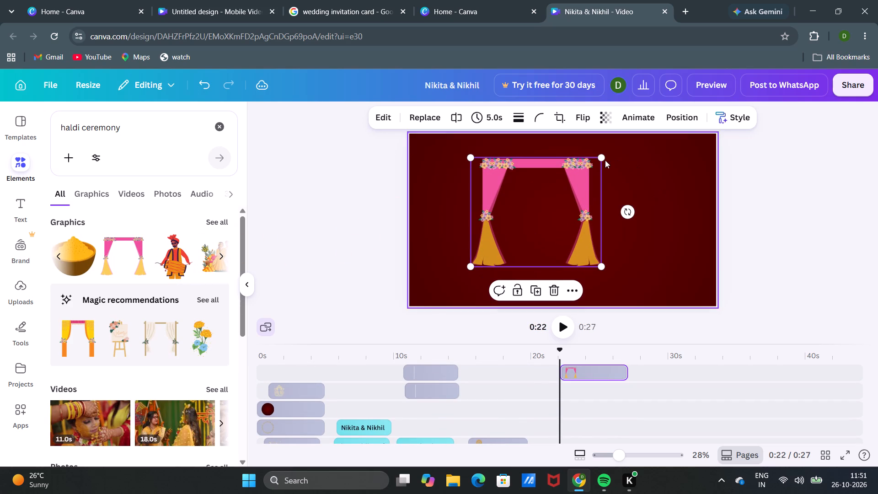
drag(598, 266, 599, 266)
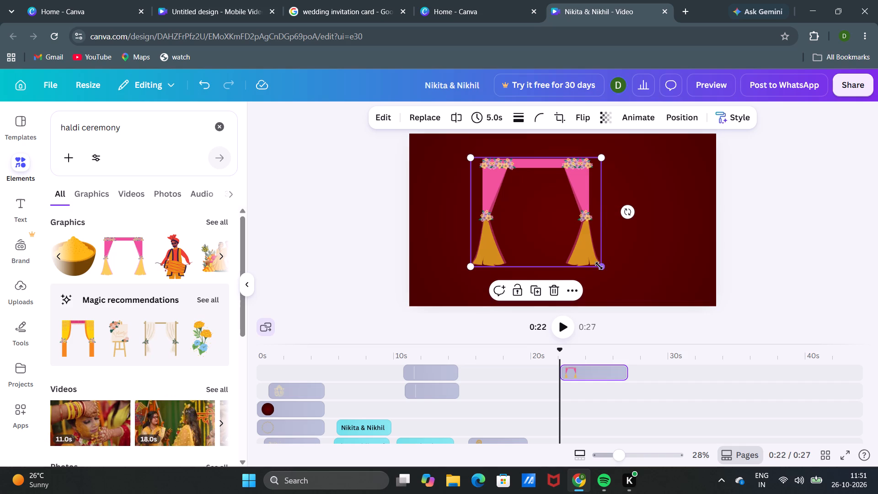
drag(599, 266, 645, 289)
drag(584, 258, 588, 241)
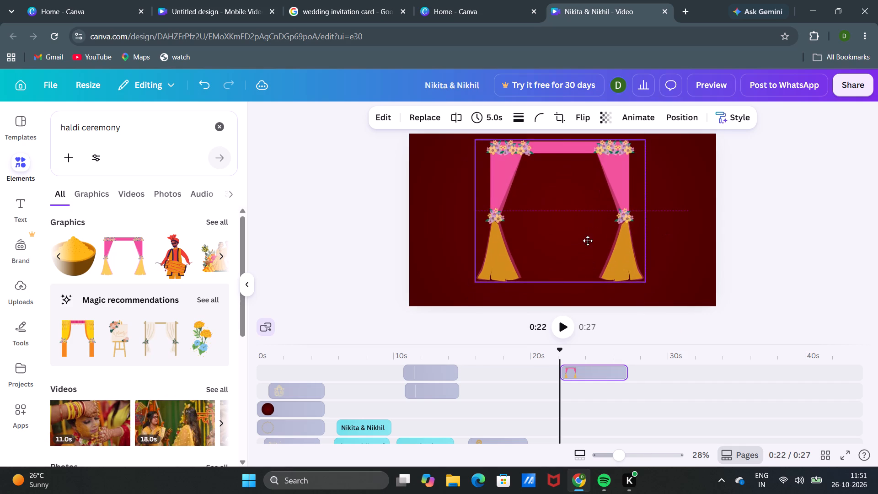
drag(588, 241, 587, 236)
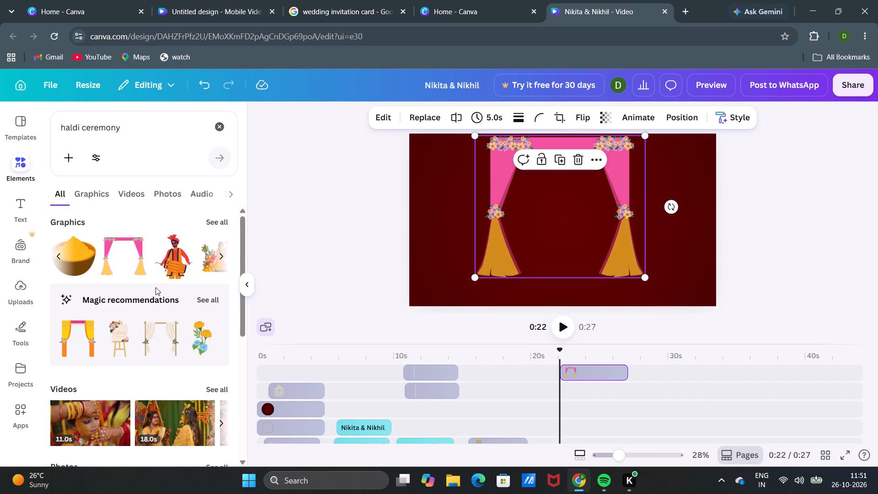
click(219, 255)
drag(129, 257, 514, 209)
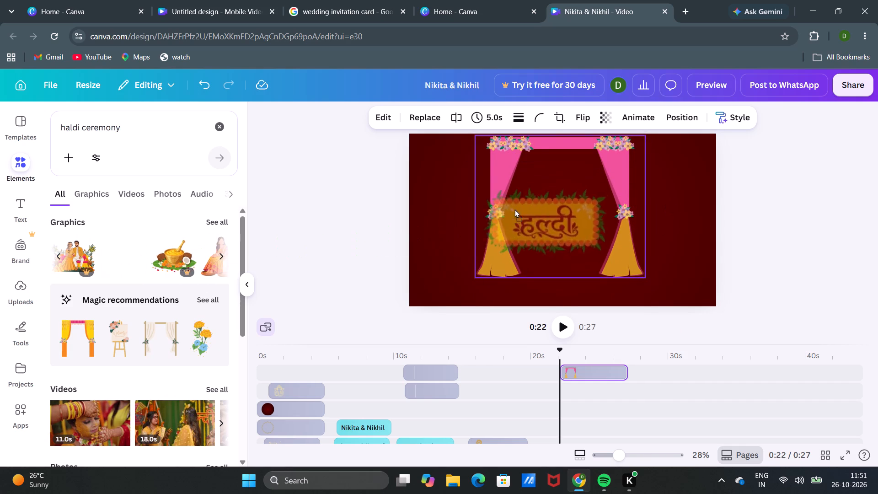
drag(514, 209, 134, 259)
Look through the haldi ceremony graphics, recommendations and other media results for another decoration to go with the curtain.
click(59, 257)
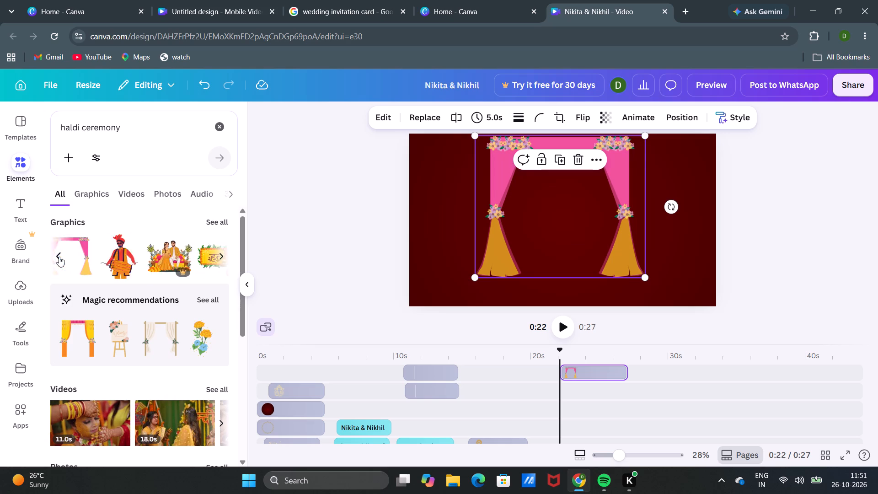
click(223, 255)
click(223, 255)
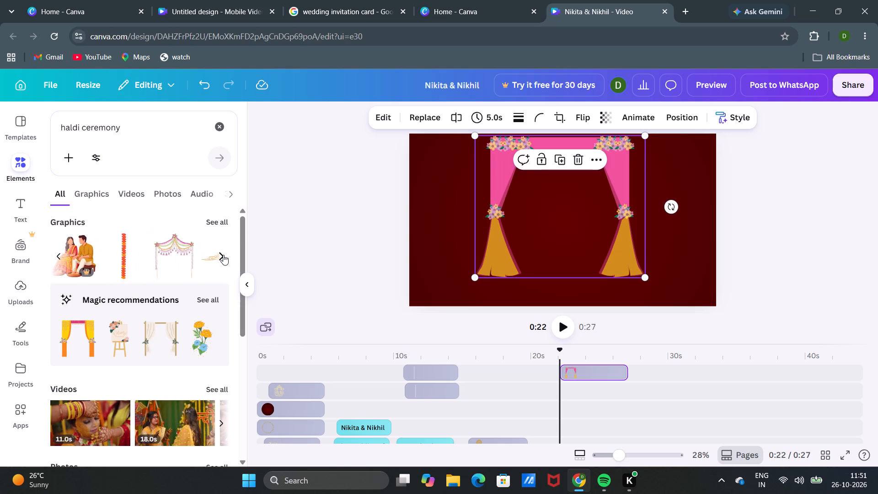
click(223, 255)
click(224, 254)
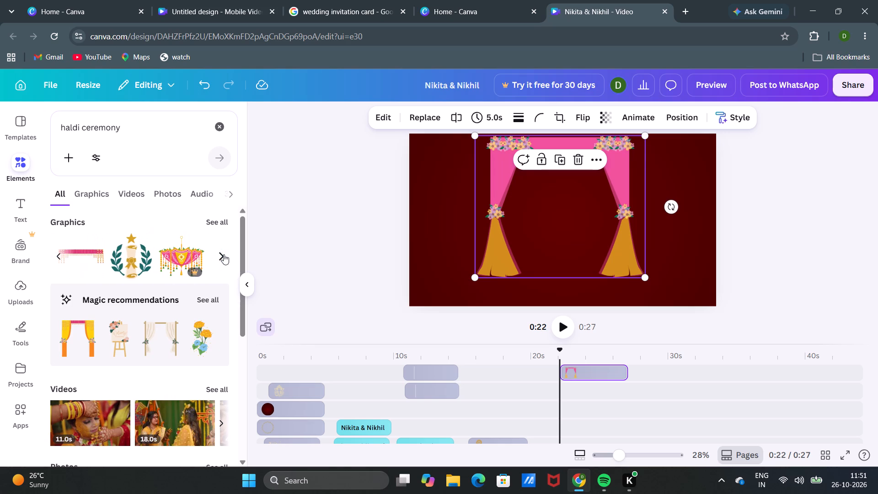
click(224, 254)
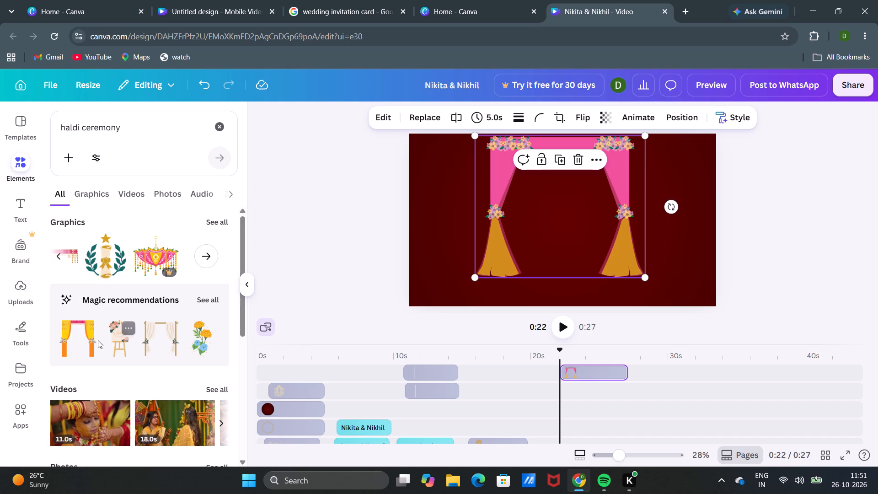
scroll(177, 347, down, 4)
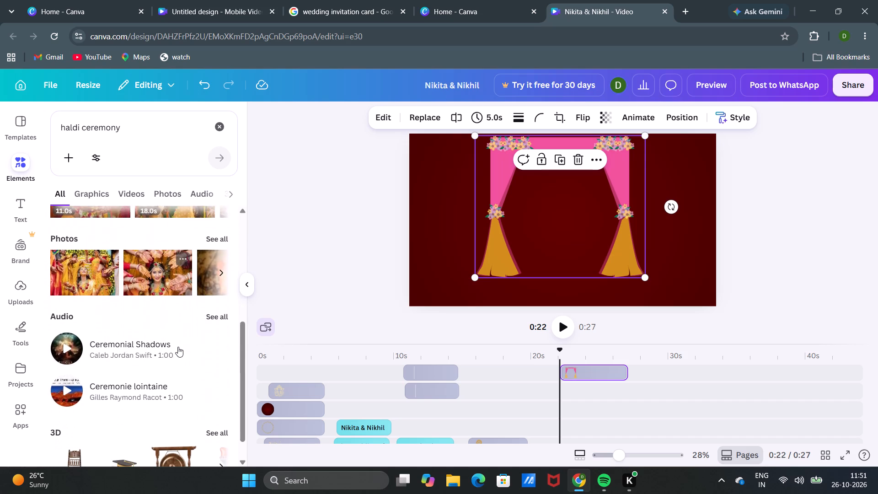
scroll(178, 347, down, 3)
scroll(178, 347, up, 9)
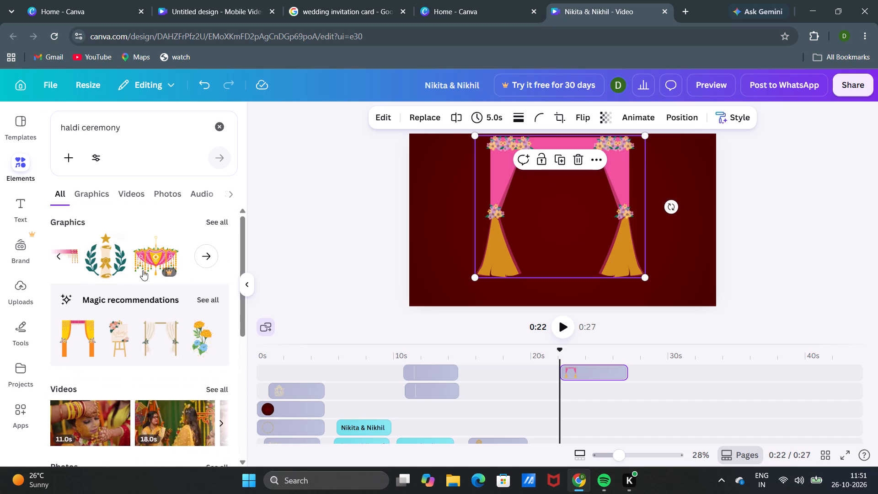
Open the full list of haldi ceremony graphics and examine it for a decoration that suits the curtain scene.
click(218, 223)
scroll(200, 293, down, 5)
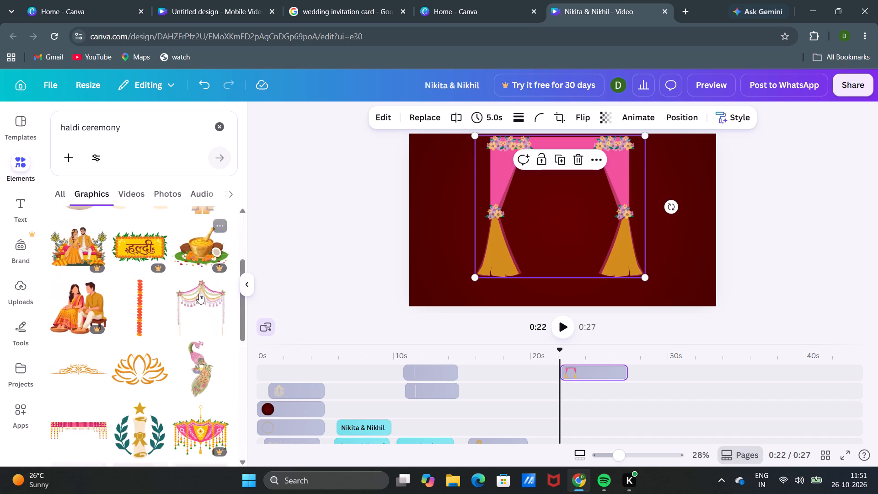
scroll(199, 294, down, 5)
scroll(198, 300, up, 3)
scroll(198, 300, down, 3)
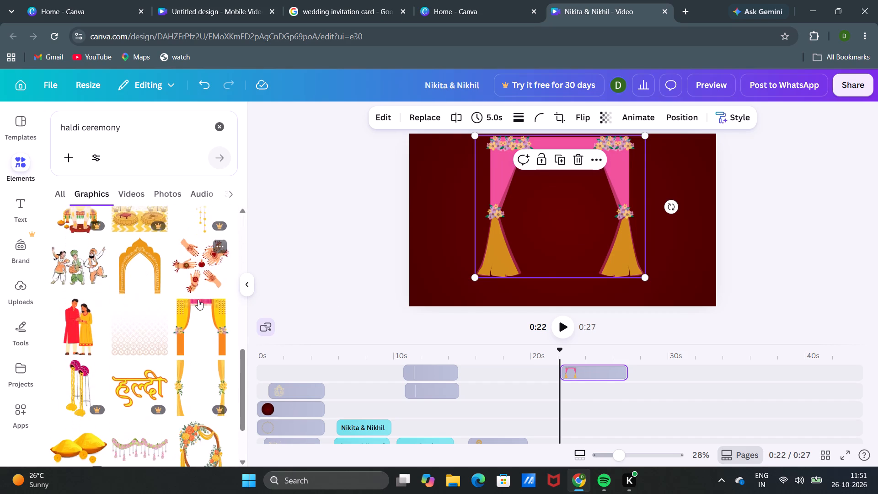
scroll(198, 300, down, 8)
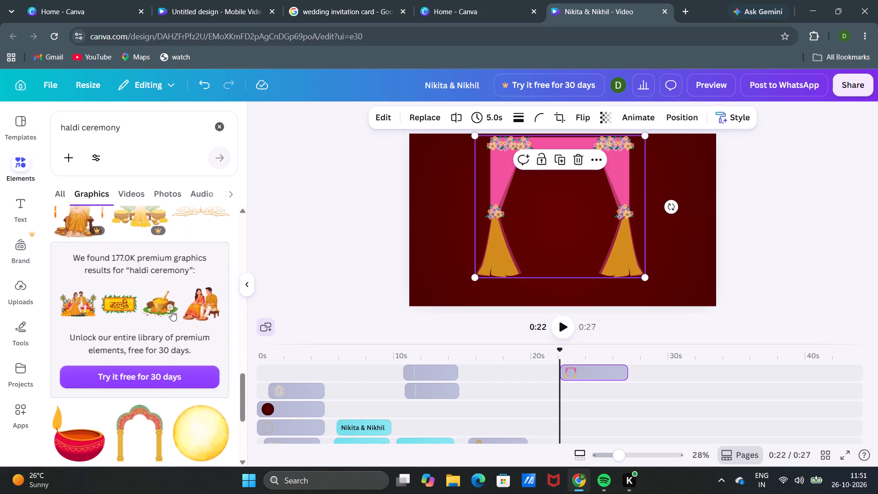
scroll(171, 311, down, 4)
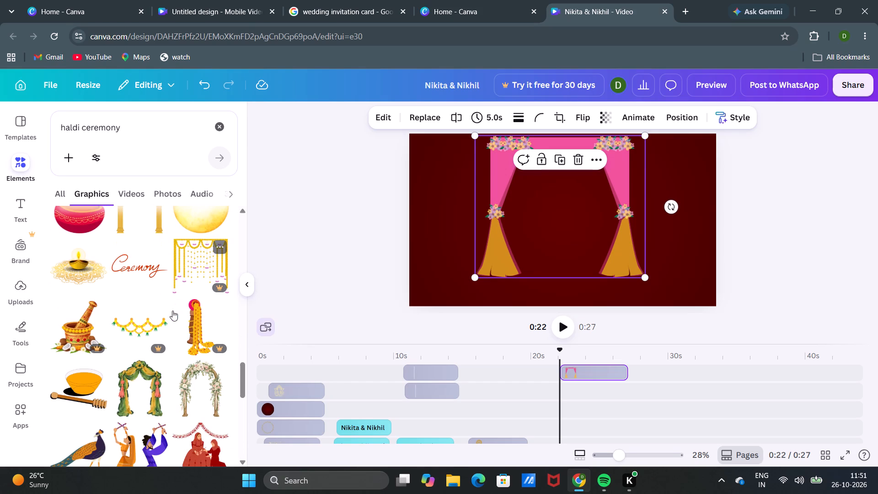
scroll(167, 305, down, 4)
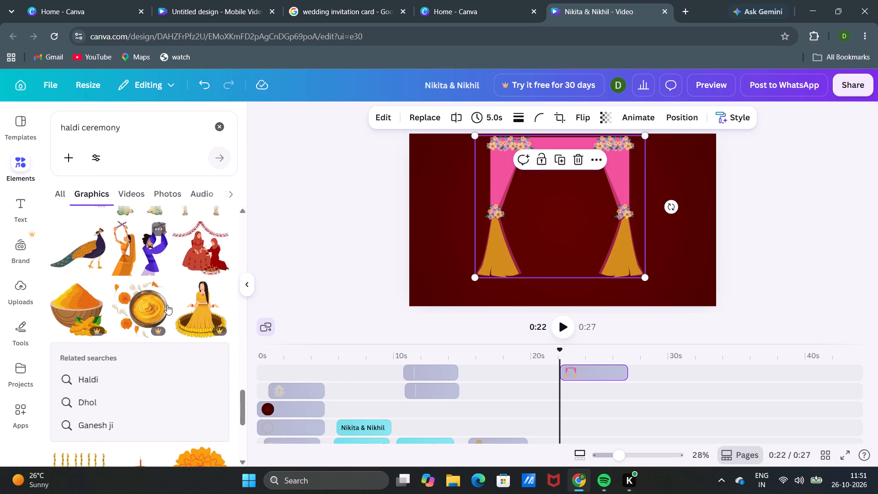
scroll(167, 305, down, 4)
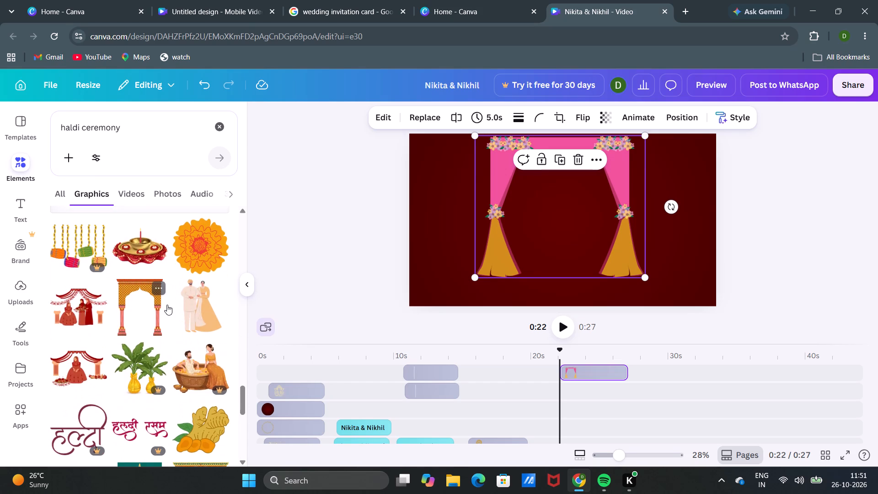
scroll(167, 305, down, 5)
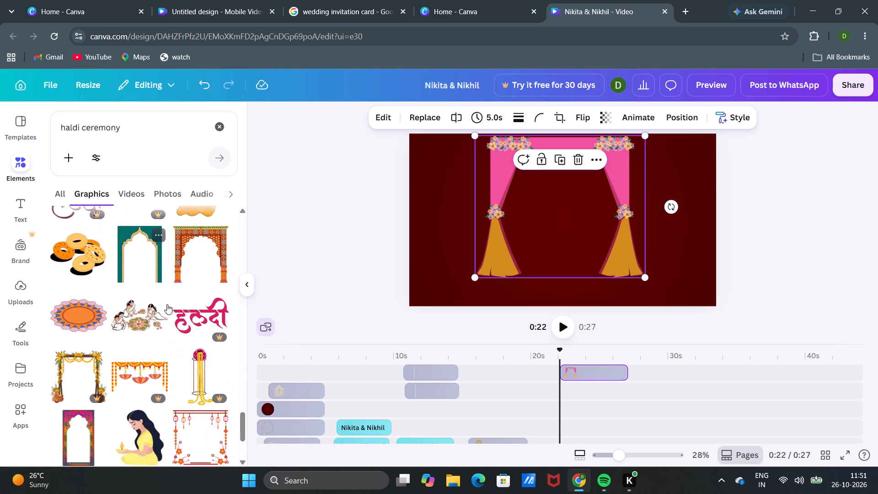
scroll(167, 304, down, 5)
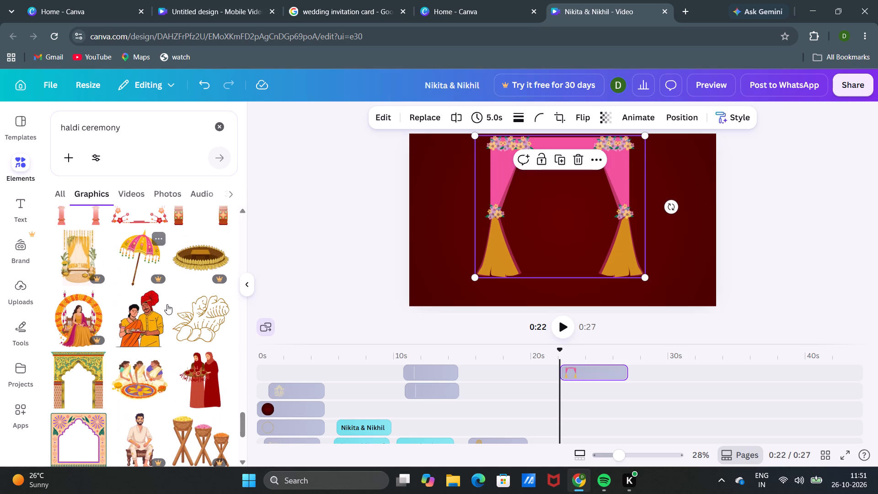
scroll(167, 304, down, 5)
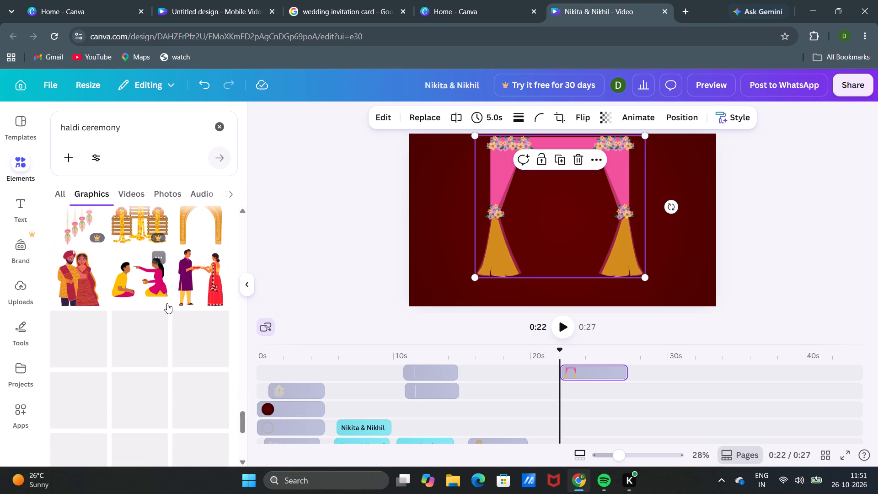
scroll(167, 303, down, 2)
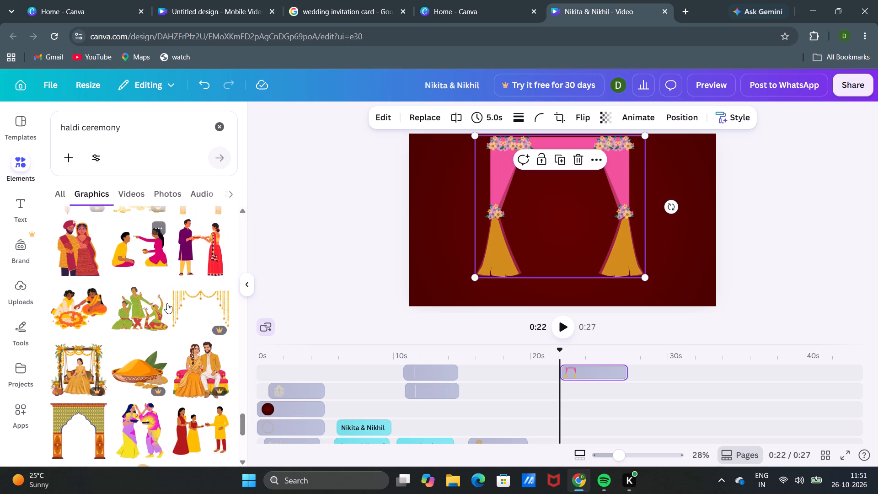
scroll(167, 303, down, 6)
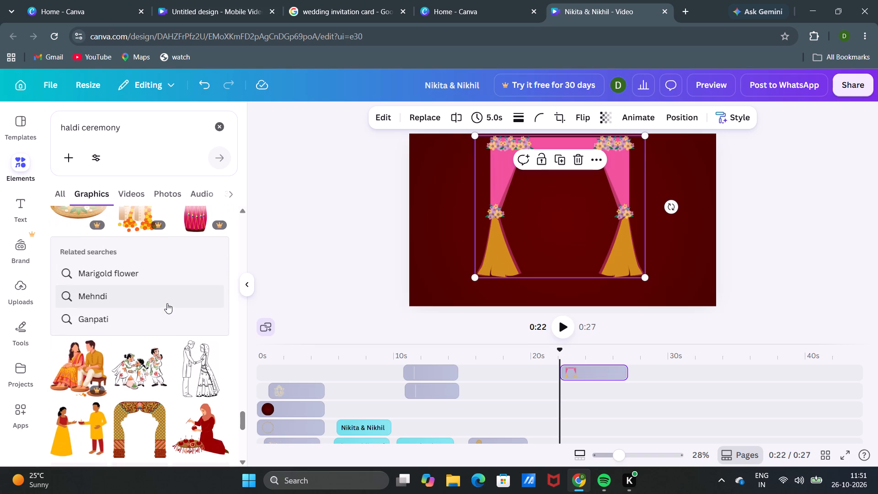
scroll(167, 303, down, 3)
scroll(167, 303, up, 1)
scroll(167, 303, down, 5)
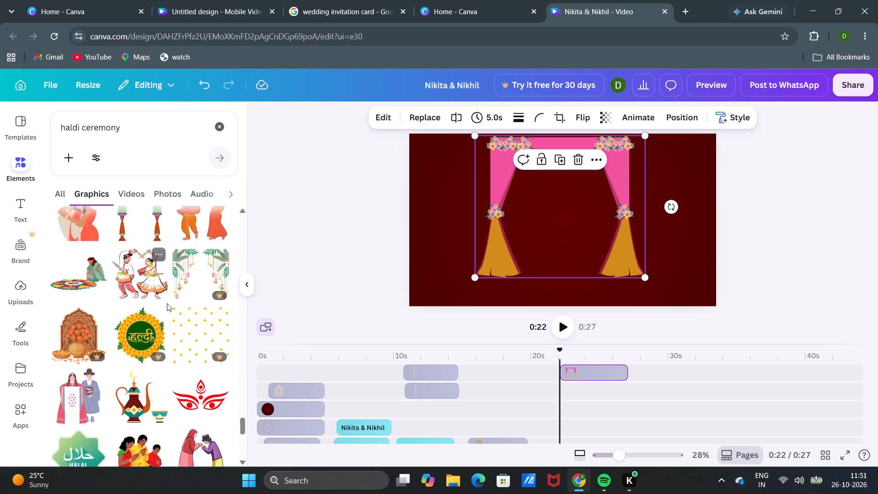
scroll(167, 303, down, 3)
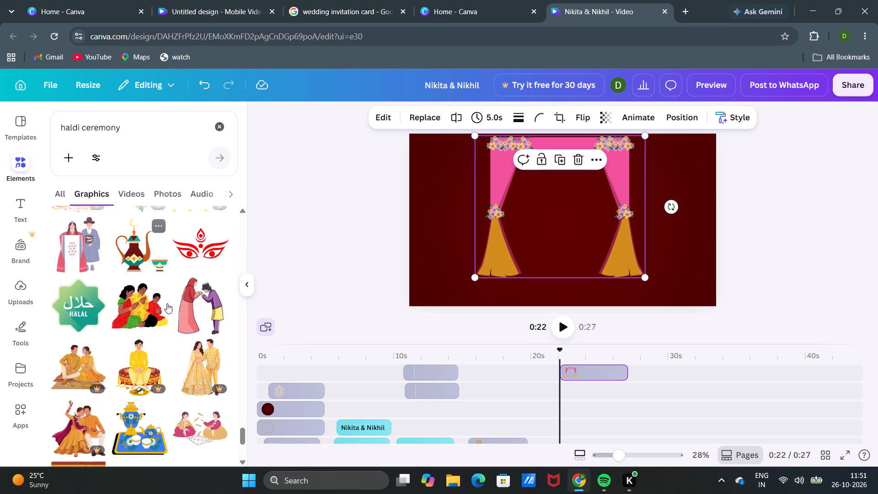
scroll(167, 303, up, 17)
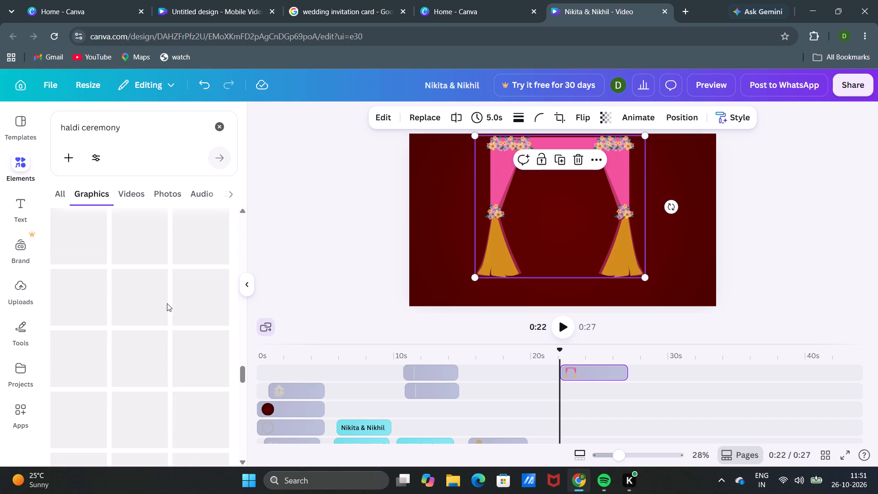
scroll(167, 303, up, 19)
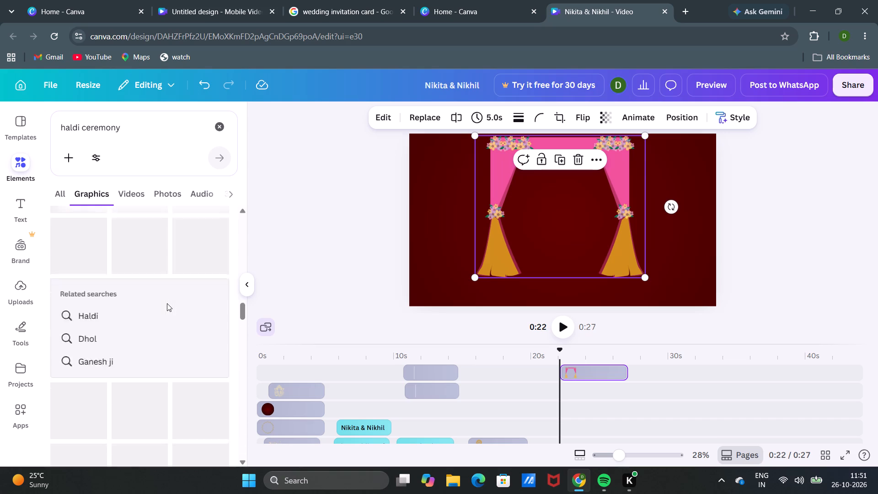
scroll(167, 303, up, 20)
scroll(167, 303, up, 7)
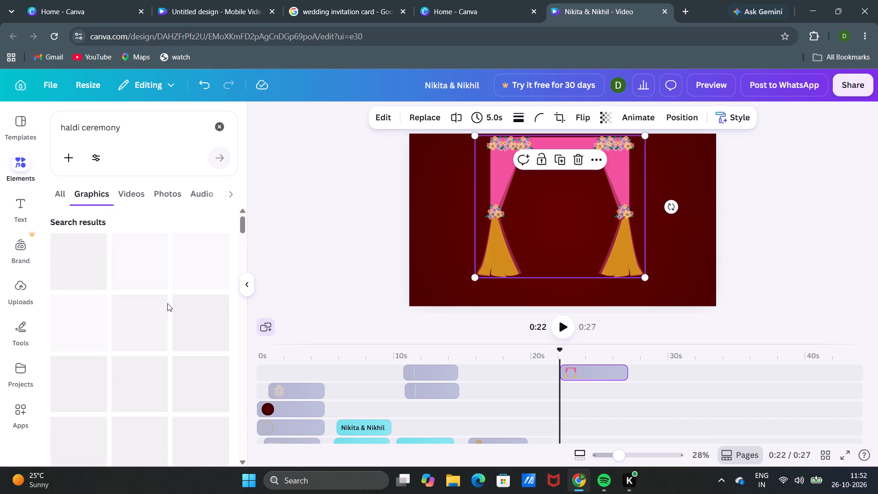
Add the "Haldi Time" graphic to the closing scene and place it within the opening of the pink and gold curtain.
drag(78, 264, 245, 253)
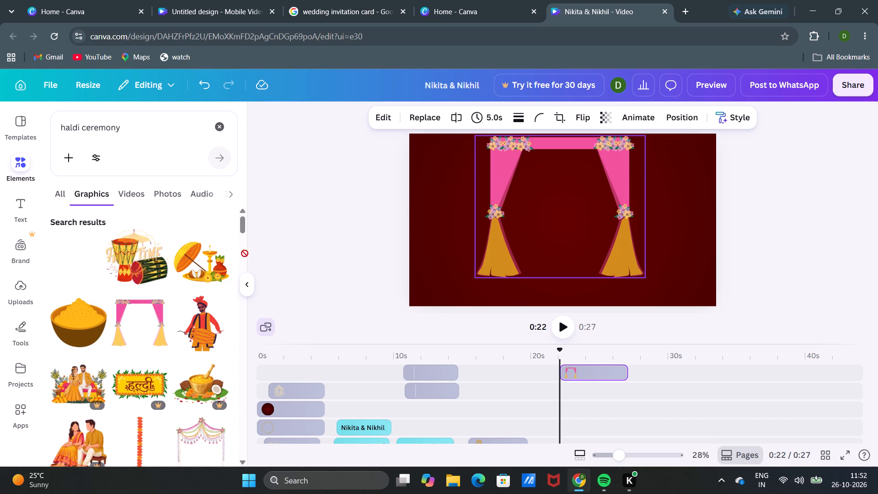
drag(245, 253, 542, 181)
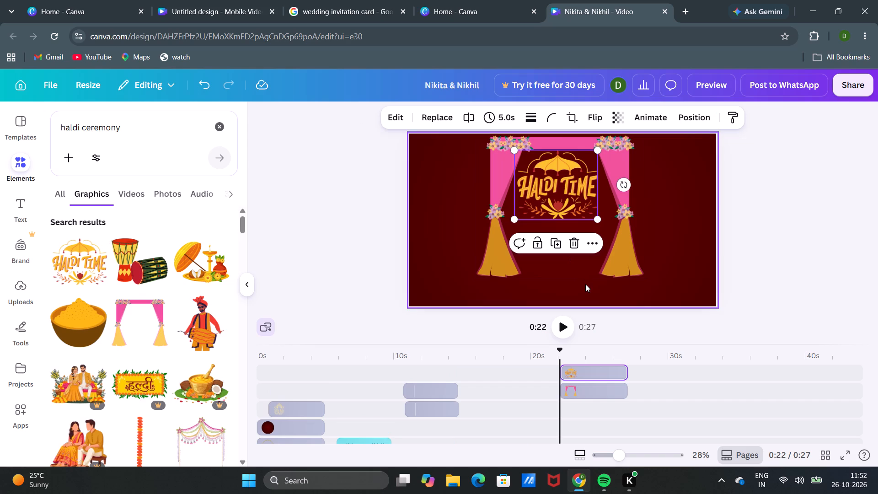
drag(576, 207, 578, 214)
click(701, 198)
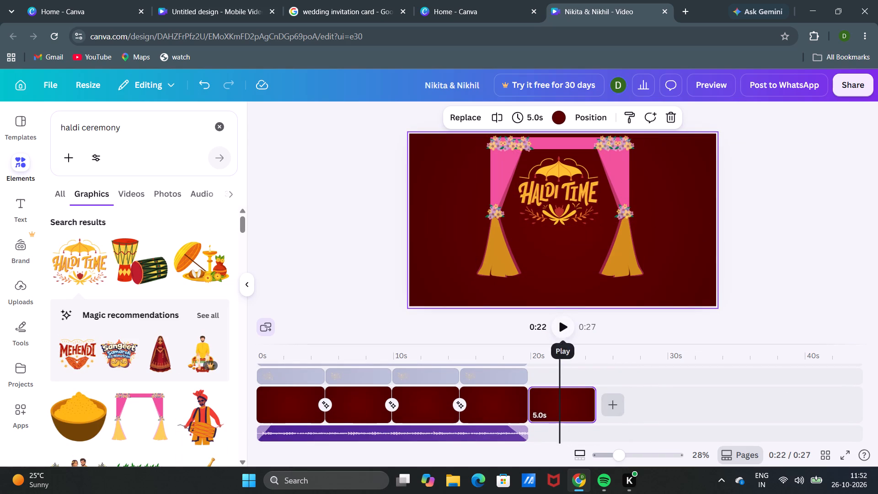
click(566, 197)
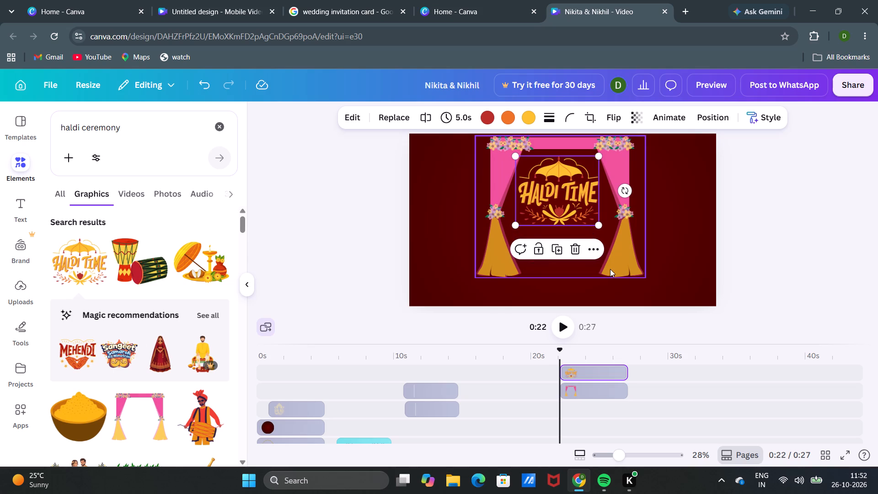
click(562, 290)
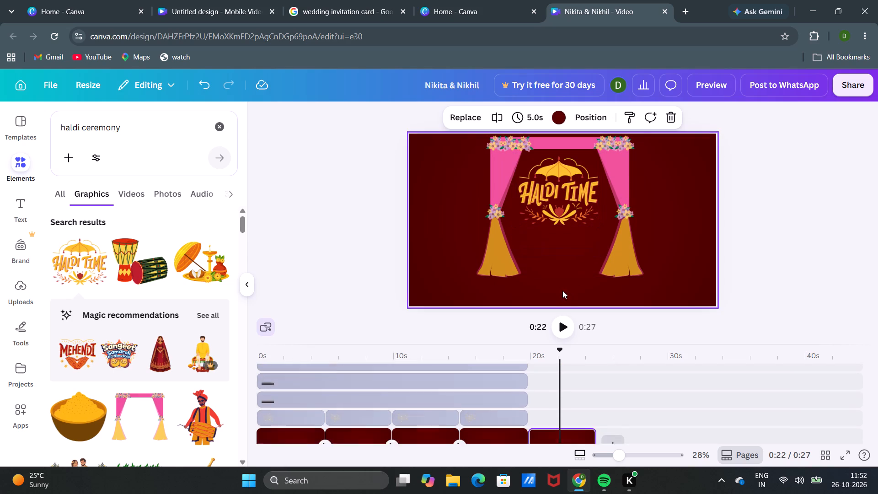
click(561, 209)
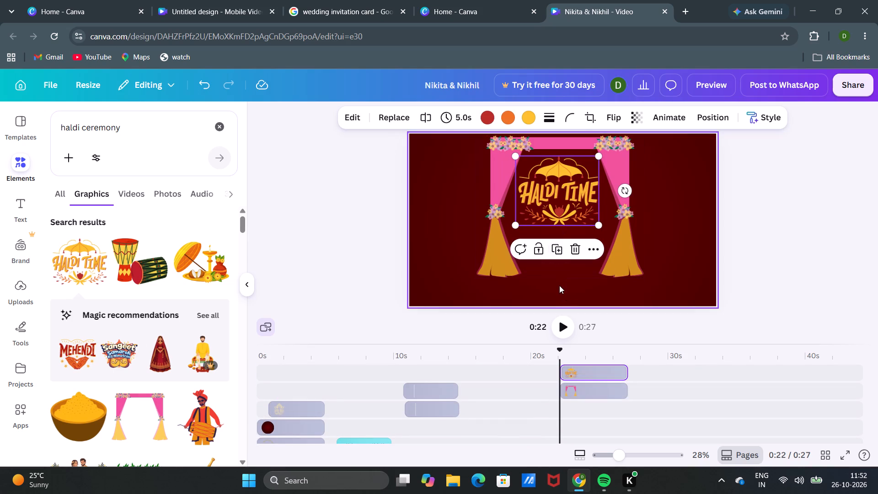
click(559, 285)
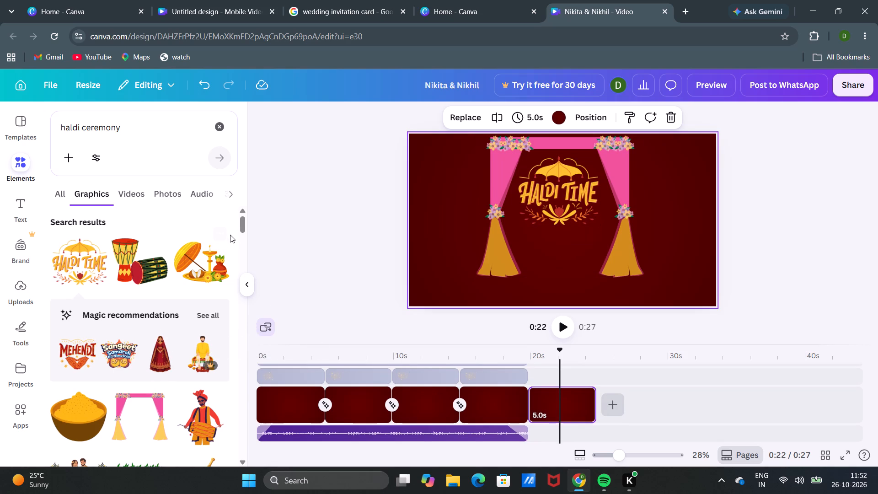
Find the pink and green peacock among the haldi ceremony graphics and add it to the scene left of the curtain.
drag(243, 223, 247, 218)
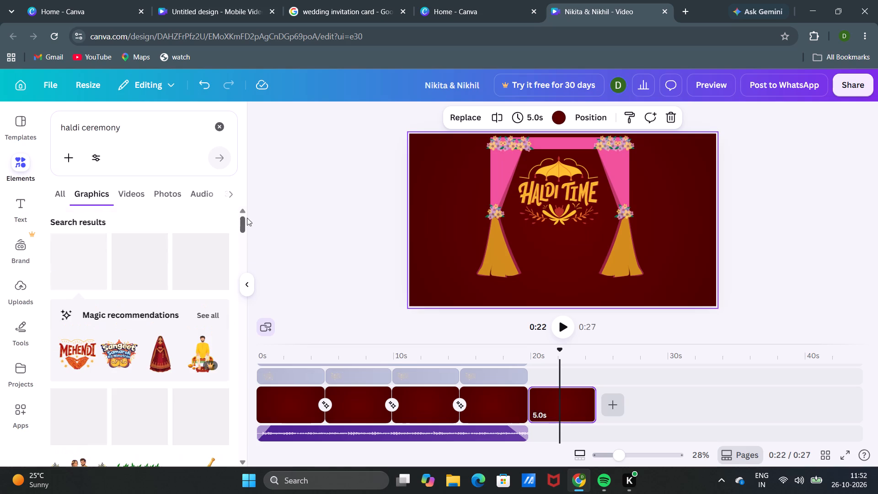
drag(247, 218, 247, 203)
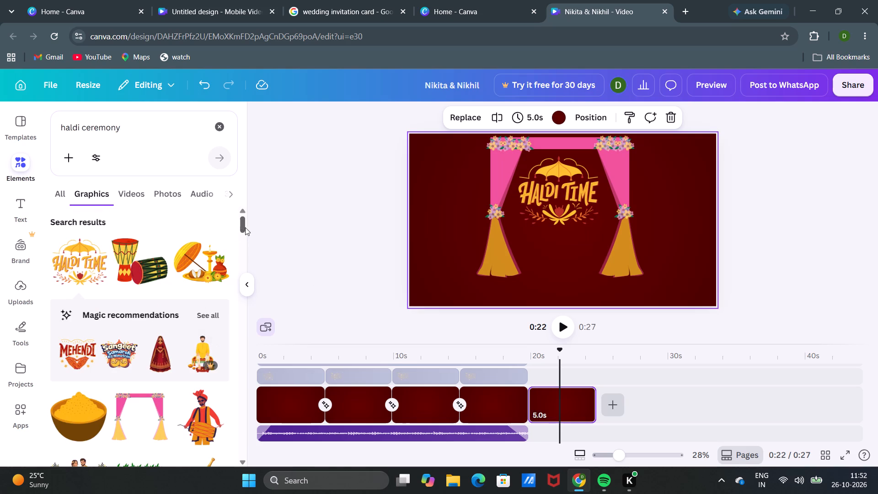
drag(241, 225, 241, 242)
drag(200, 325, 213, 309)
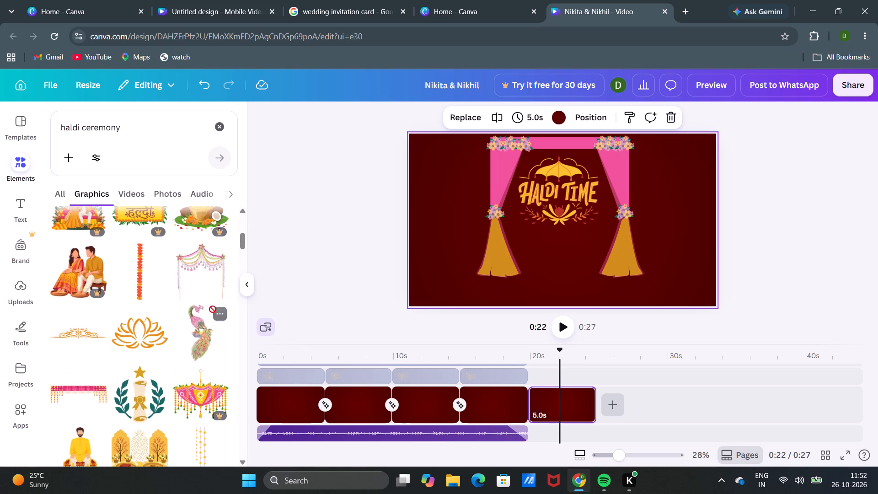
drag(213, 309, 458, 192)
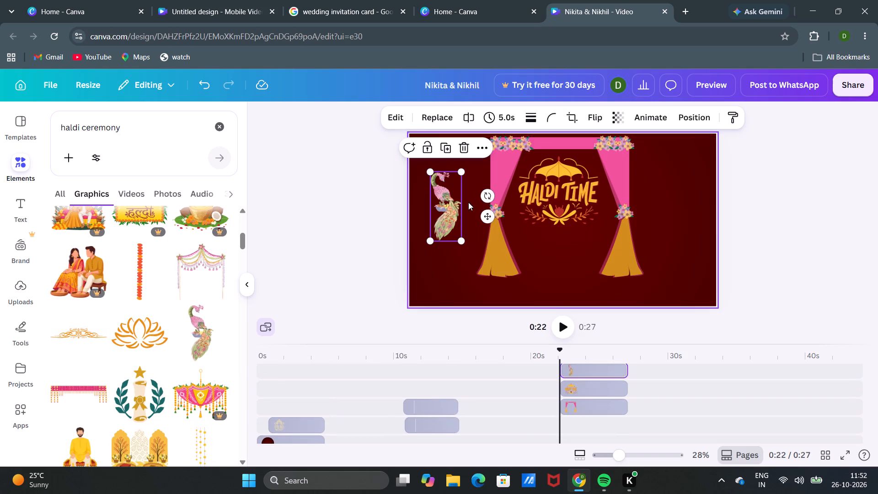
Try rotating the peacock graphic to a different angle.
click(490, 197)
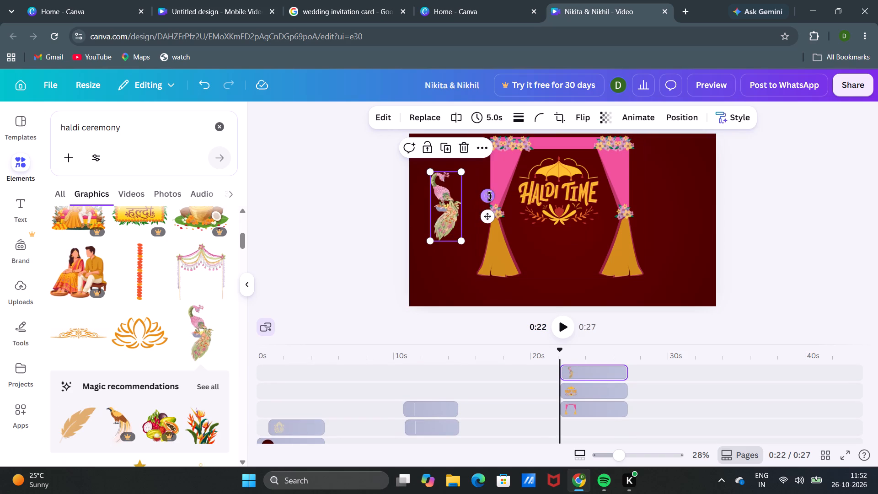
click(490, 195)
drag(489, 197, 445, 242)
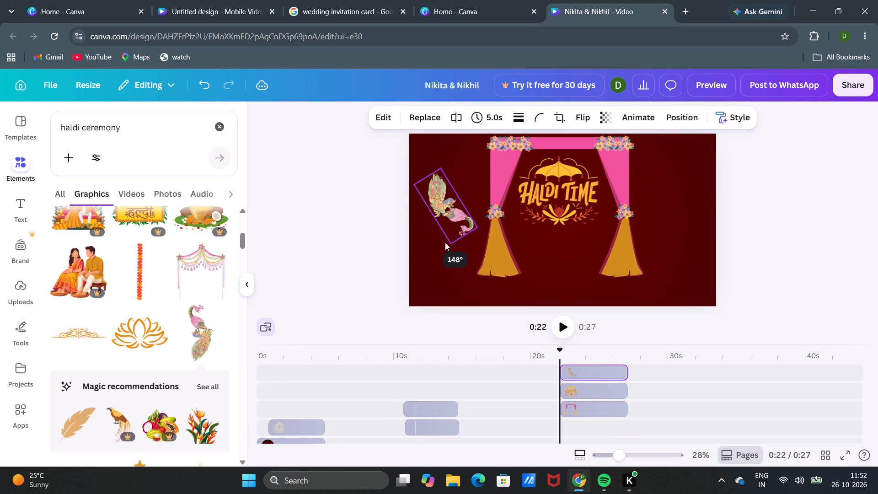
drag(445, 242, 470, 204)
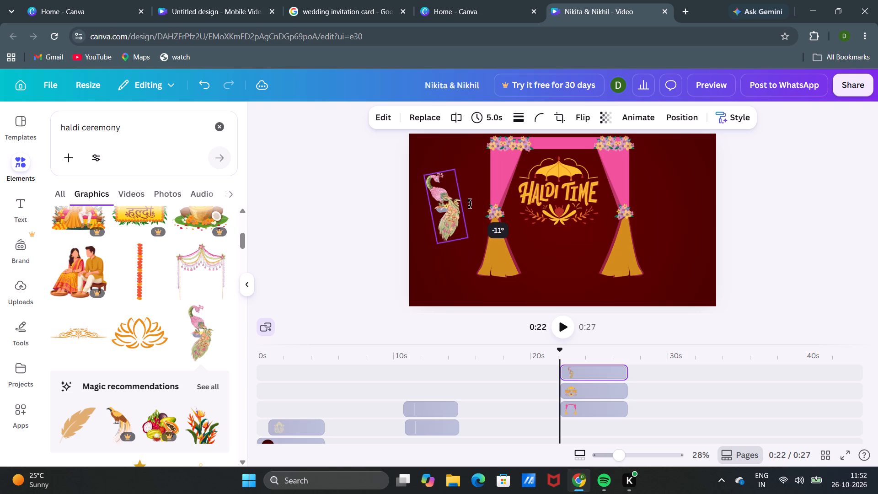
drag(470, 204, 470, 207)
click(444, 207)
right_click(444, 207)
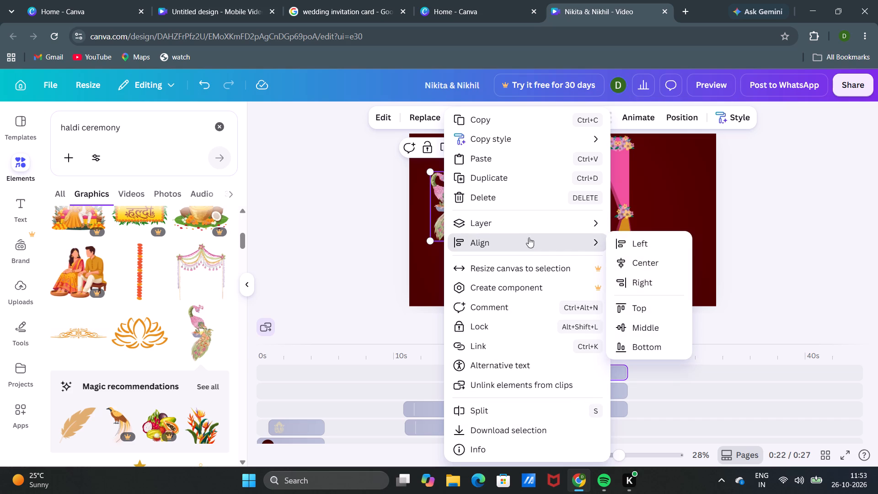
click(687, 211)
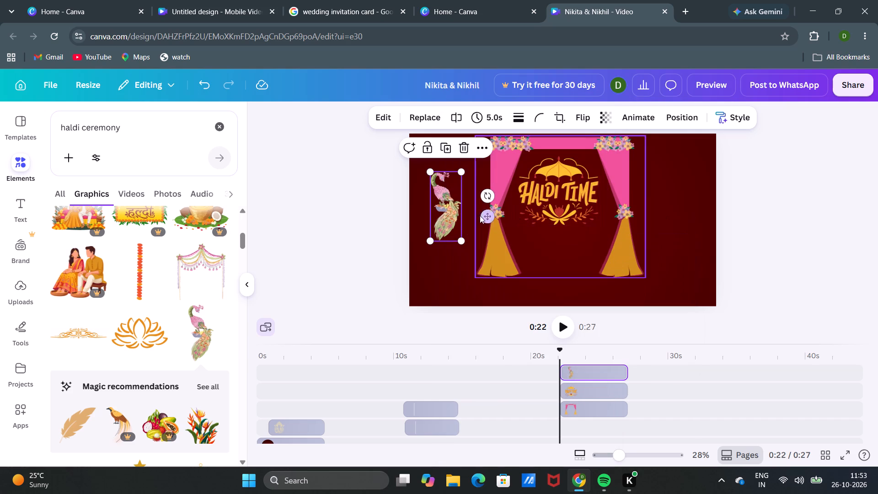
Enlarge the peacock slightly and position it in the space left of the curtain, beside the "Haldi Time" graphic.
drag(444, 208, 449, 203)
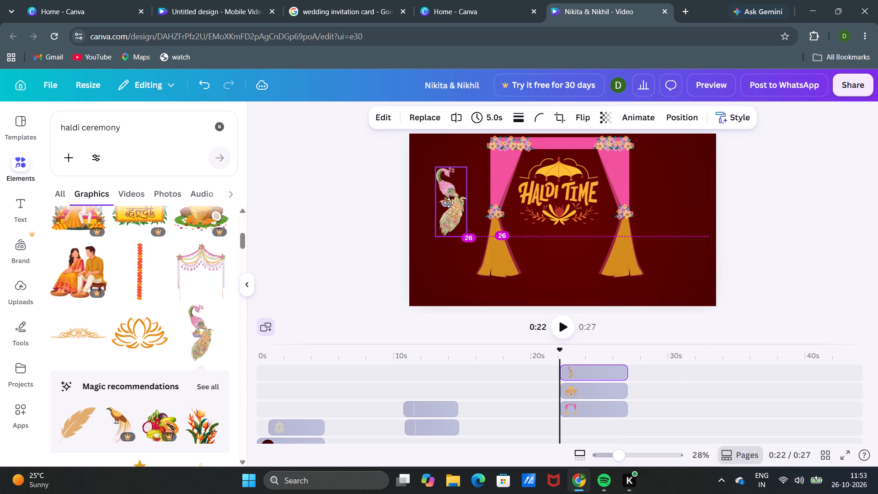
drag(449, 203, 448, 200)
drag(453, 203, 468, 198)
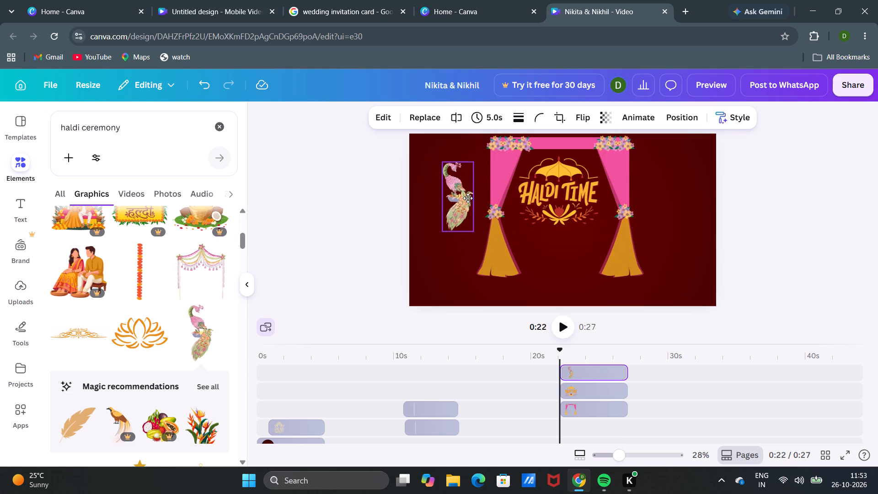
drag(468, 198, 470, 196)
drag(465, 197, 449, 189)
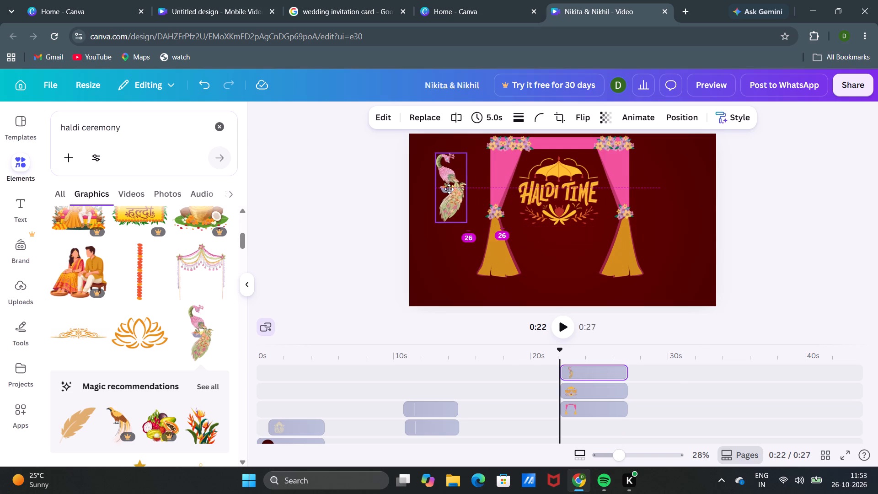
drag(449, 189, 444, 206)
drag(459, 236, 466, 254)
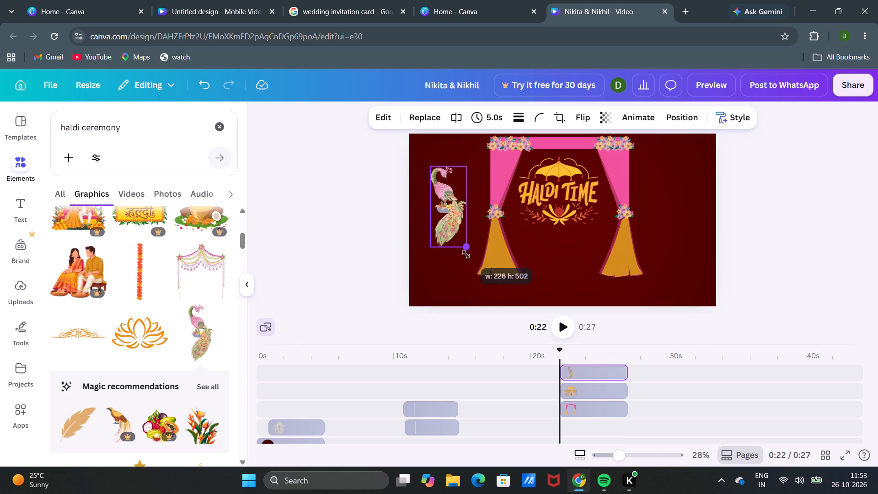
drag(466, 254, 467, 258)
drag(449, 220, 450, 203)
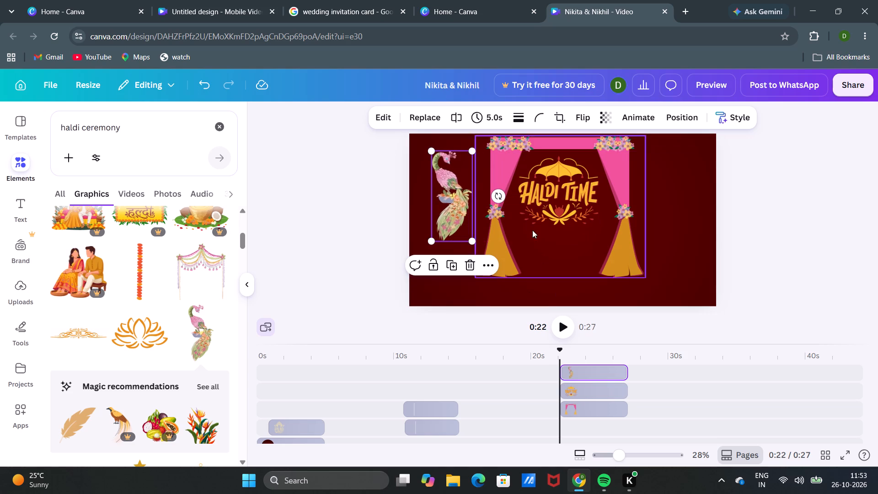
Align the curtain graphic to the horizontal centre of the scene.
click(500, 249)
right_click(501, 249)
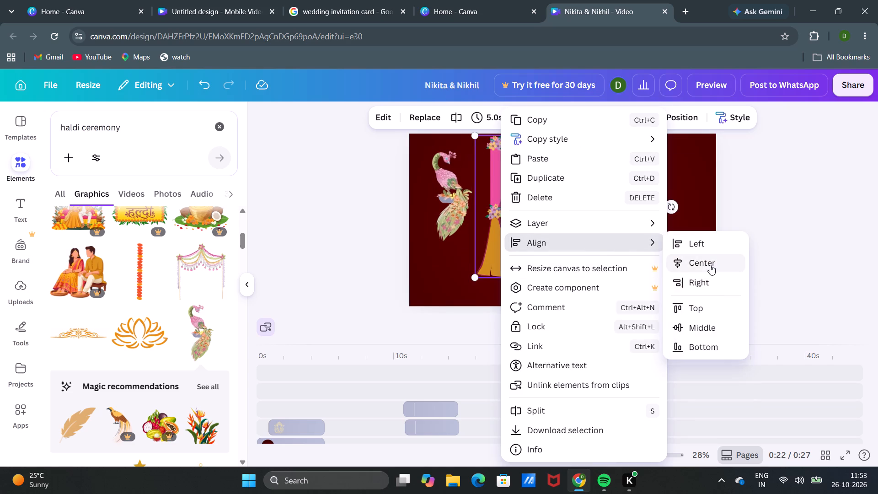
click(710, 265)
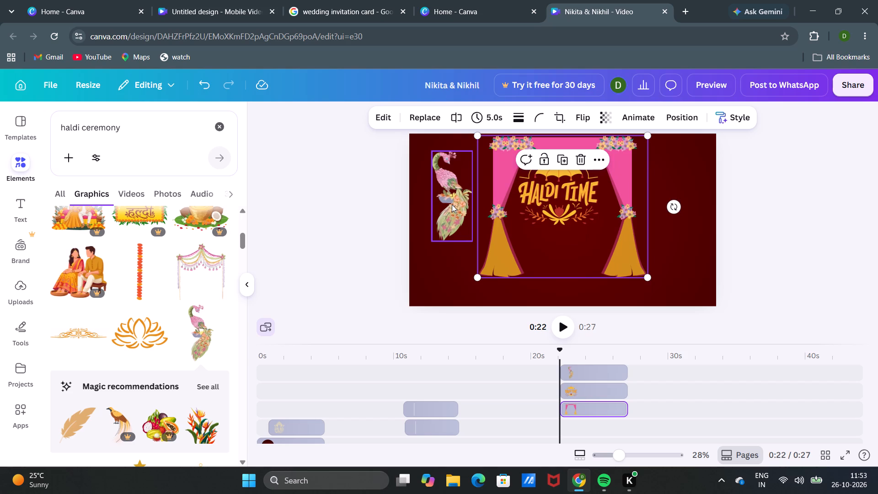
Shift the peacock slightly lower and closer to the curtain's left side.
ctrl+drag(452, 204, 471, 220)
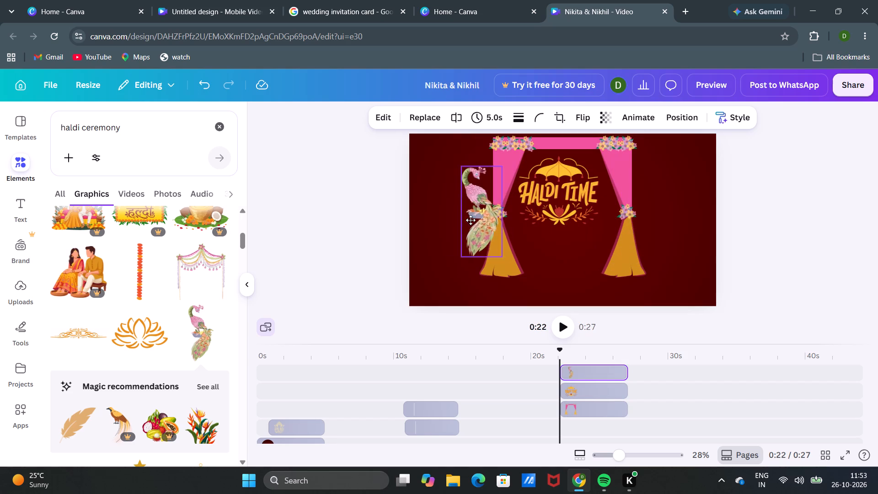
ctrl+drag(471, 220, 456, 210)
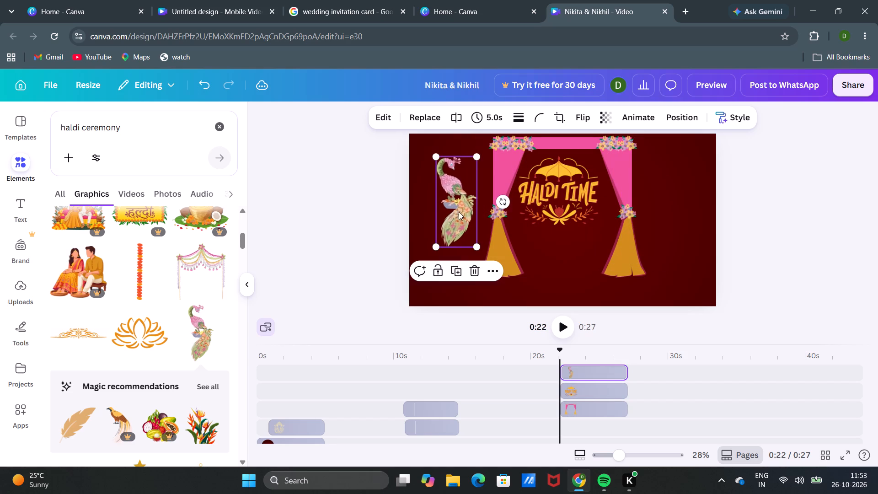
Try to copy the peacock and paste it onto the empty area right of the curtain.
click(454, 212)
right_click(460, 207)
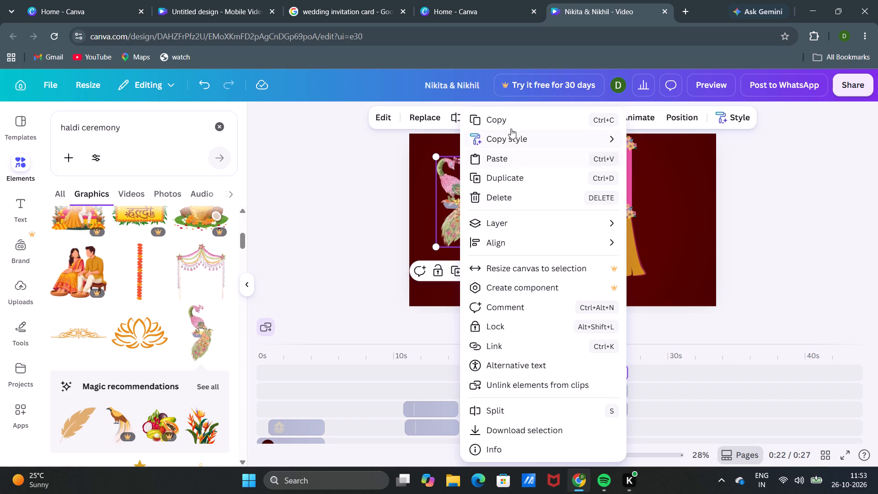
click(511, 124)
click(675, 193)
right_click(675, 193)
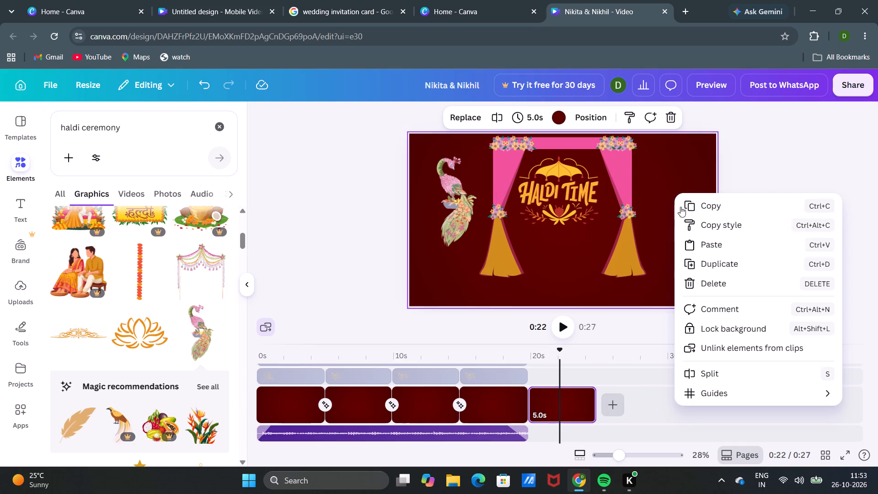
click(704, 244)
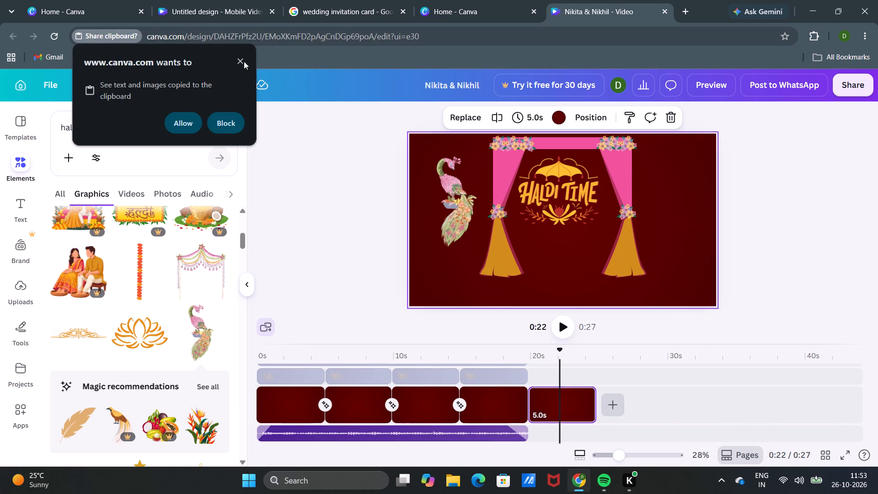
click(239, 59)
Add a second peacock from the haldi ceremony graphics right of the curtain, level with the first, and dismiss the clipboard notices.
drag(198, 332, 680, 186)
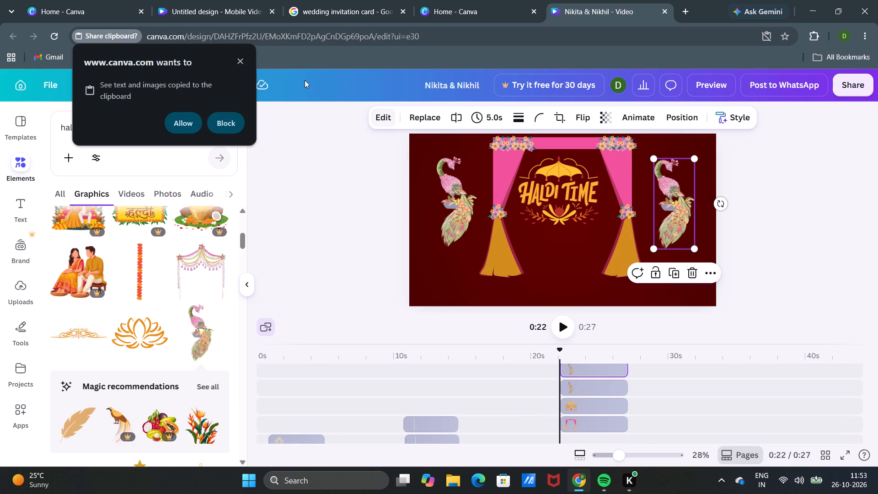
click(246, 60)
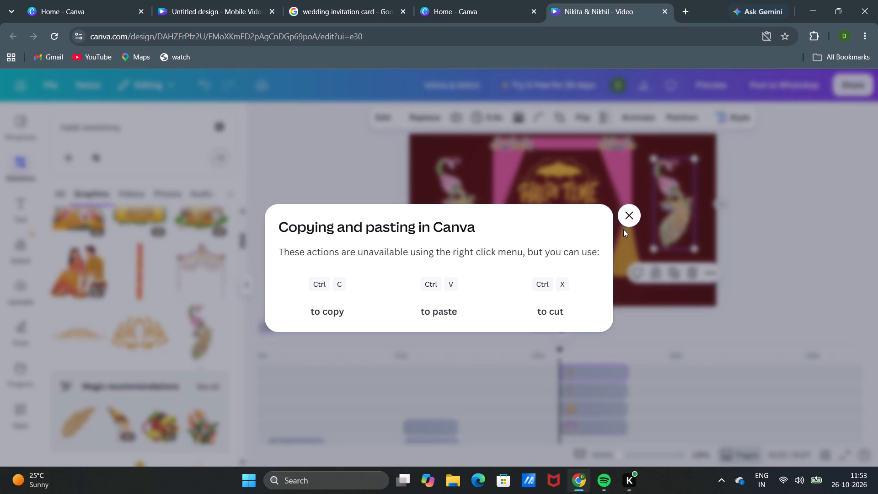
click(618, 212)
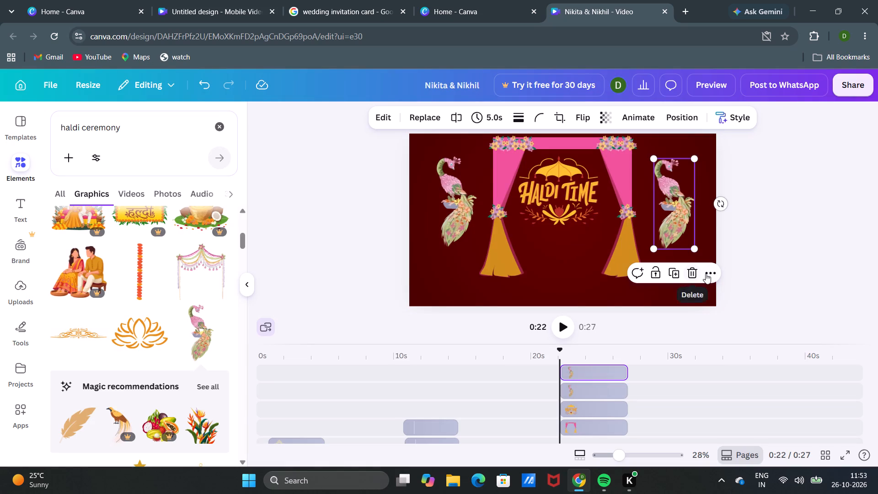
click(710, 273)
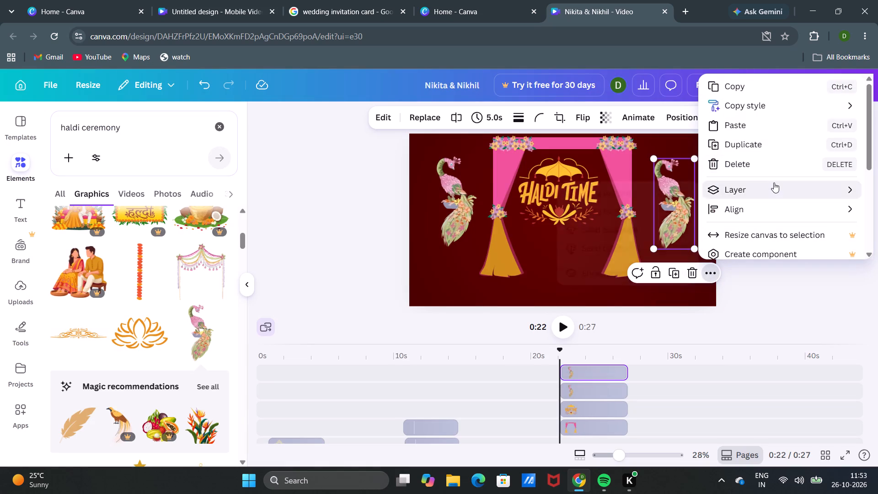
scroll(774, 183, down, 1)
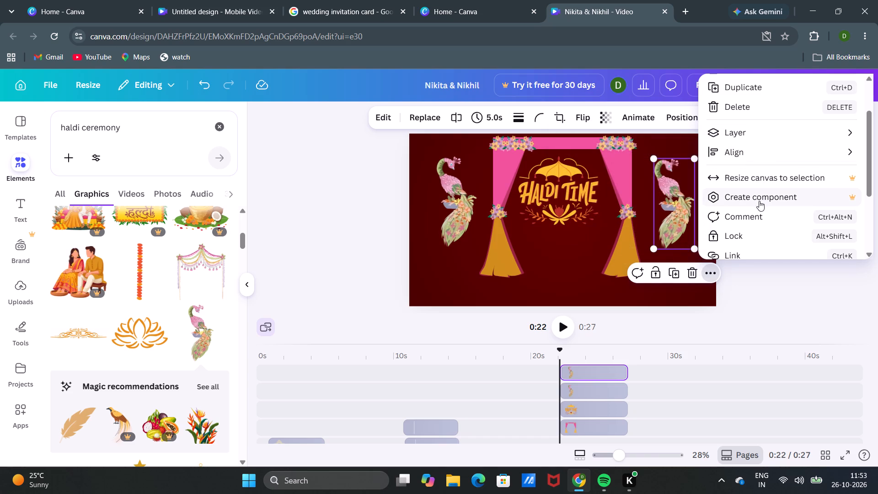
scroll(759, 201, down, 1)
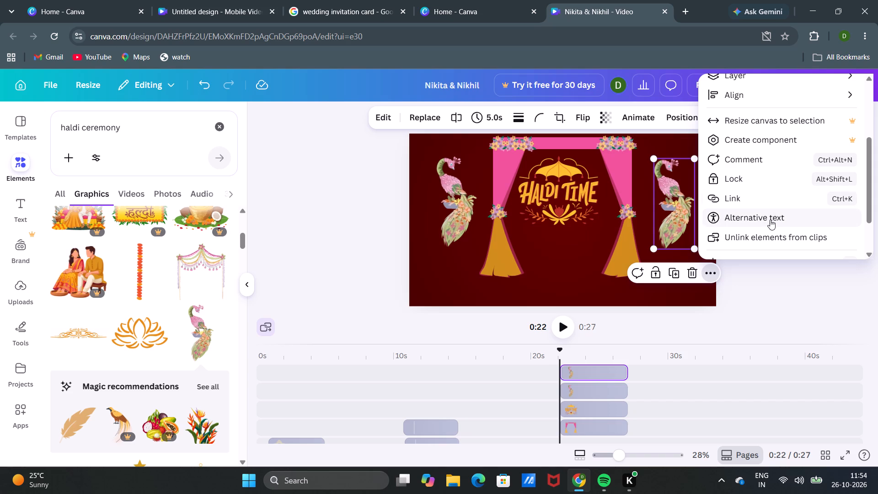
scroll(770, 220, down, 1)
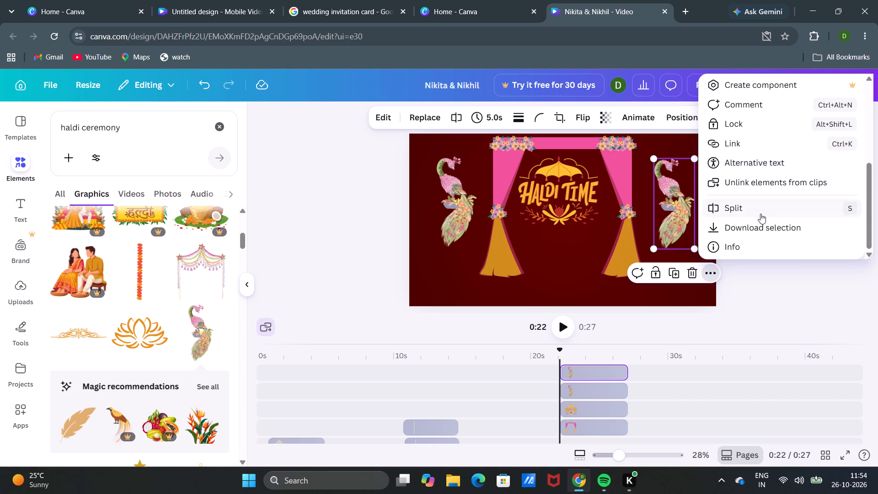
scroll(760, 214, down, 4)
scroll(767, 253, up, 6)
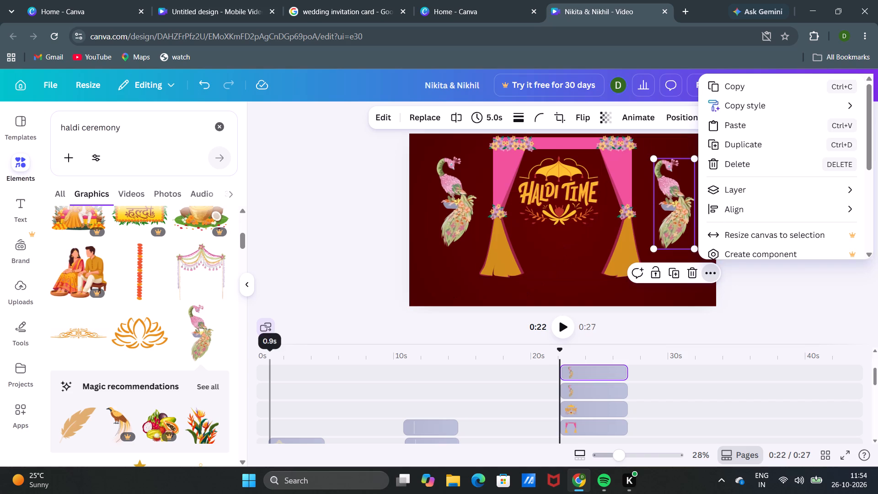
Add the gold ornamental divider graphic centred below the curtain at the bottom of the haldi scene.
drag(66, 332, 523, 298)
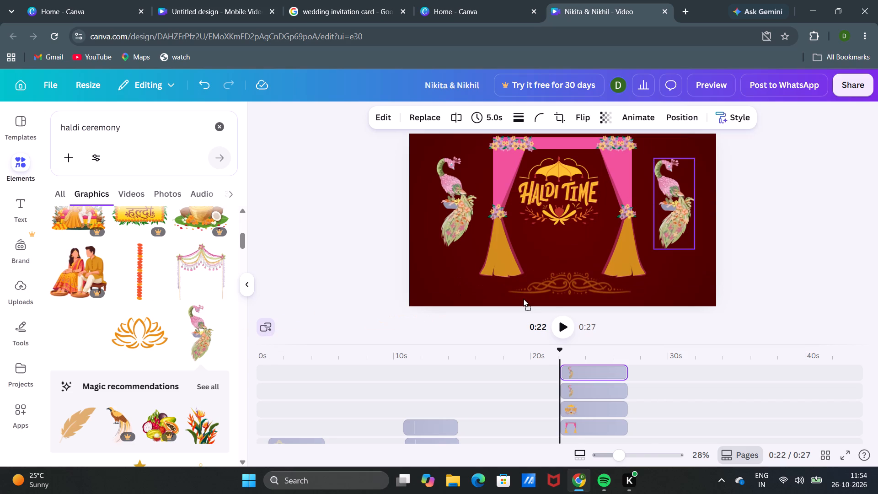
drag(523, 298, 518, 301)
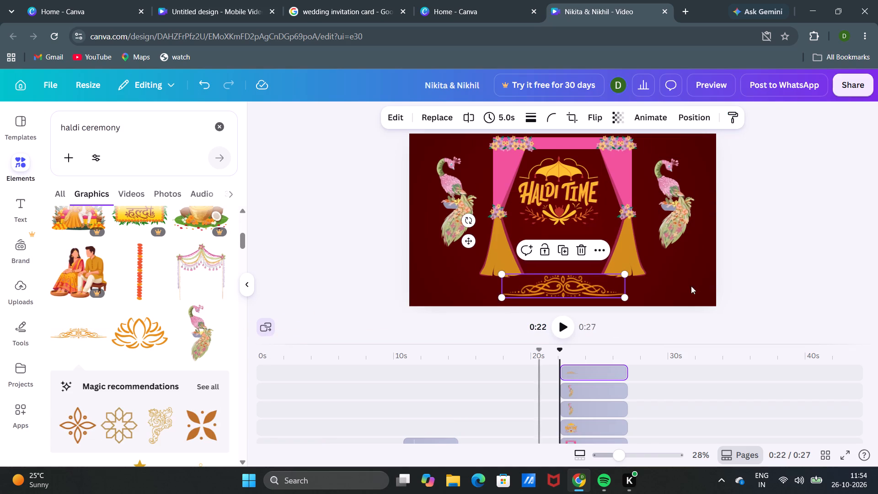
click(704, 271)
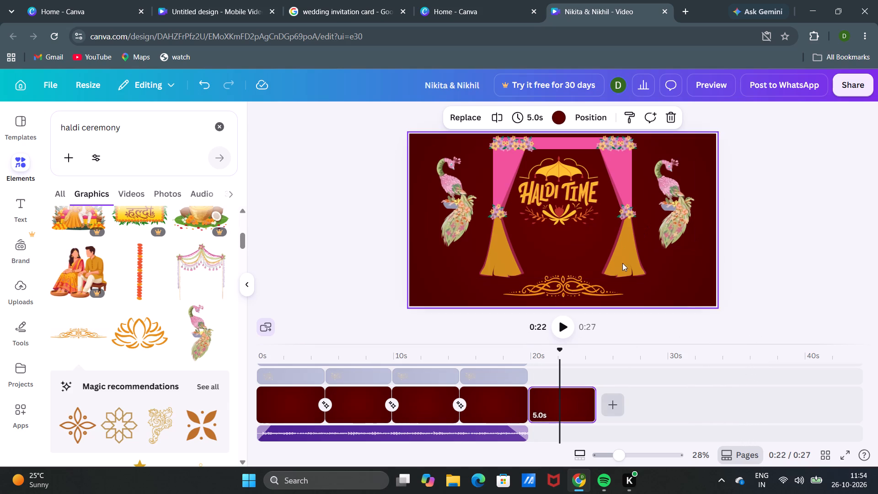
Split the haldi scene at 0:22 with the peacock right of the curtain selected.
click(680, 200)
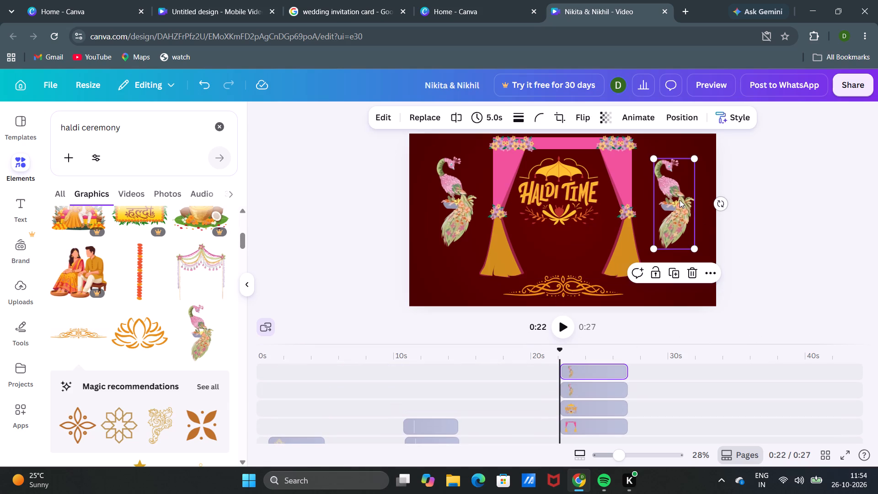
right_drag(679, 192, 670, 192)
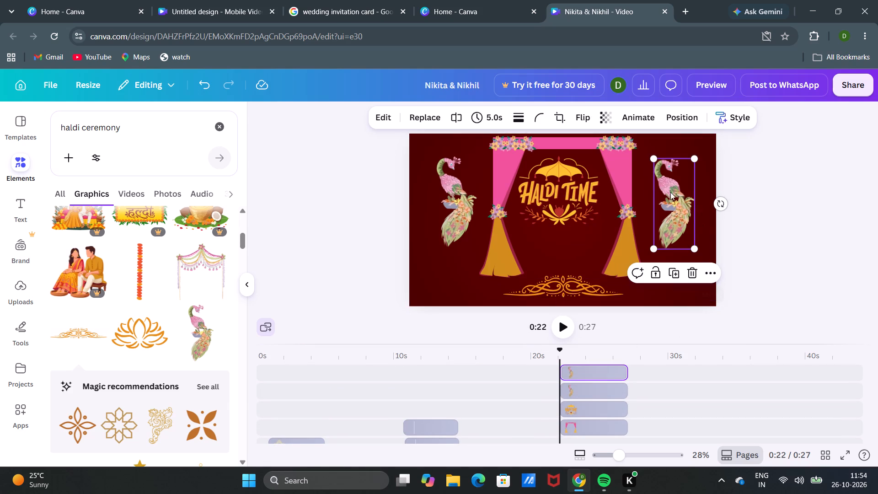
right_drag(670, 192, 668, 188)
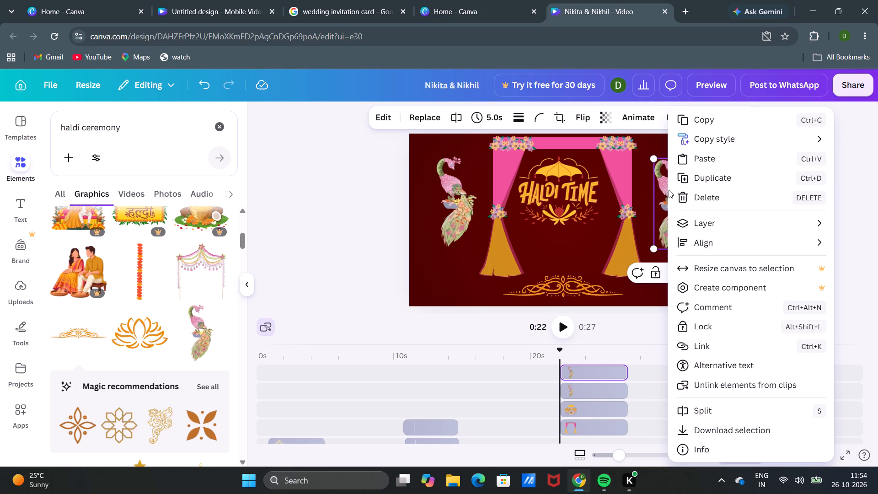
right_click(663, 193)
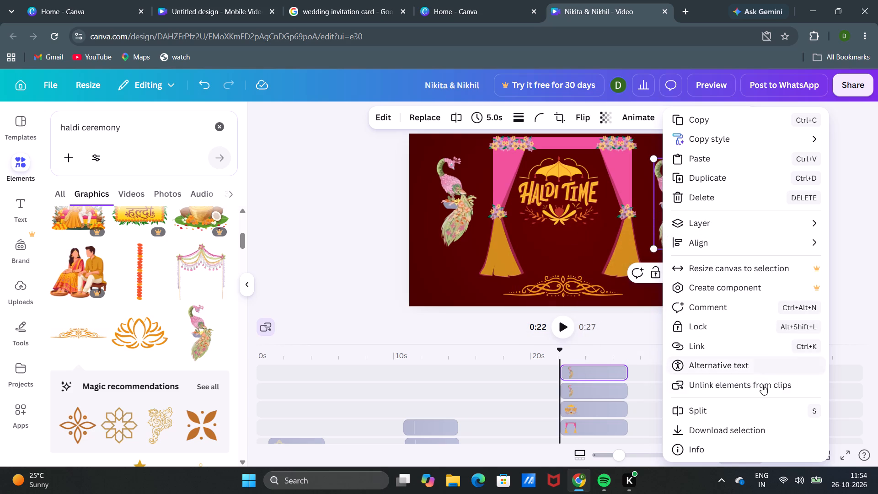
click(722, 410)
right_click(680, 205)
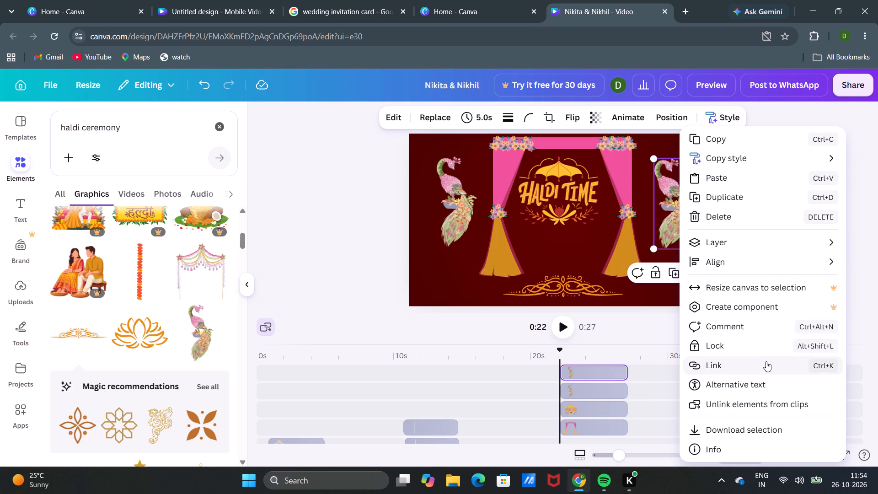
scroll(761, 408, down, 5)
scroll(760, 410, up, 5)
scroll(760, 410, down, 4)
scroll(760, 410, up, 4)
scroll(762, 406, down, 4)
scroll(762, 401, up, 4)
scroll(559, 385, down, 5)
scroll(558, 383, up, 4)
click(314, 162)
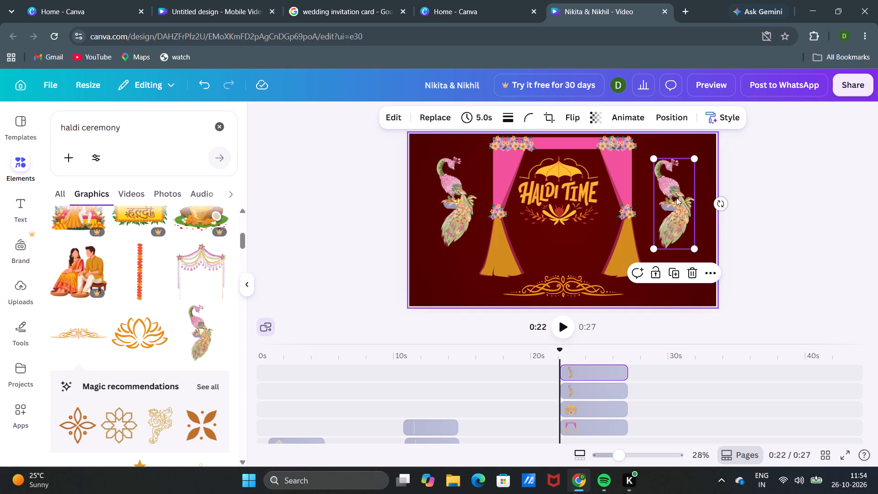
Flip the peacock left of the curtain horizontally so it mirrors the peacock on the other side.
click(443, 184)
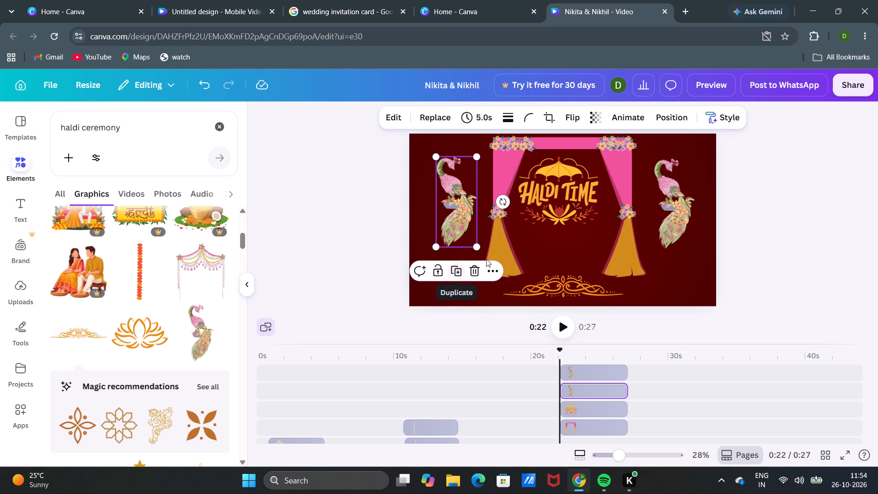
click(570, 119)
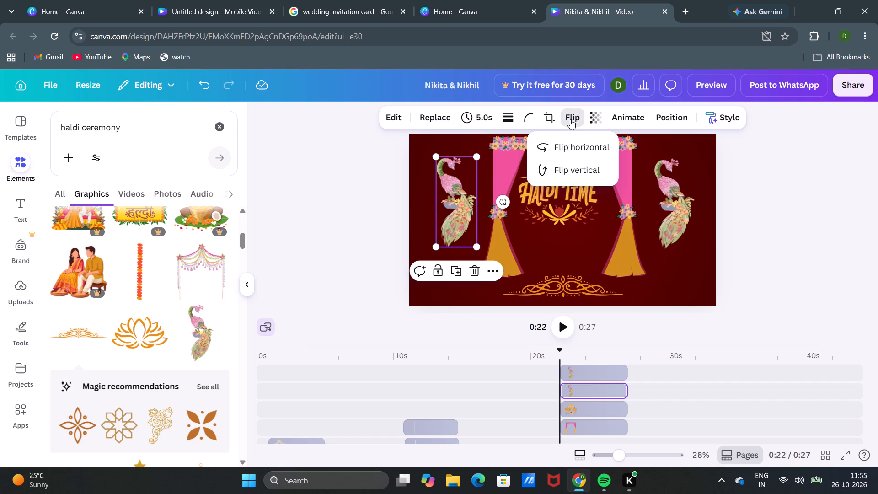
click(570, 151)
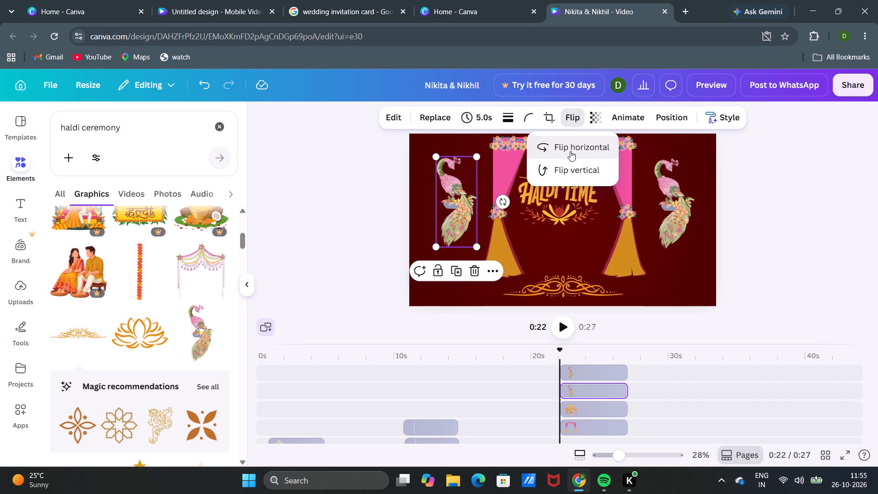
click(570, 151)
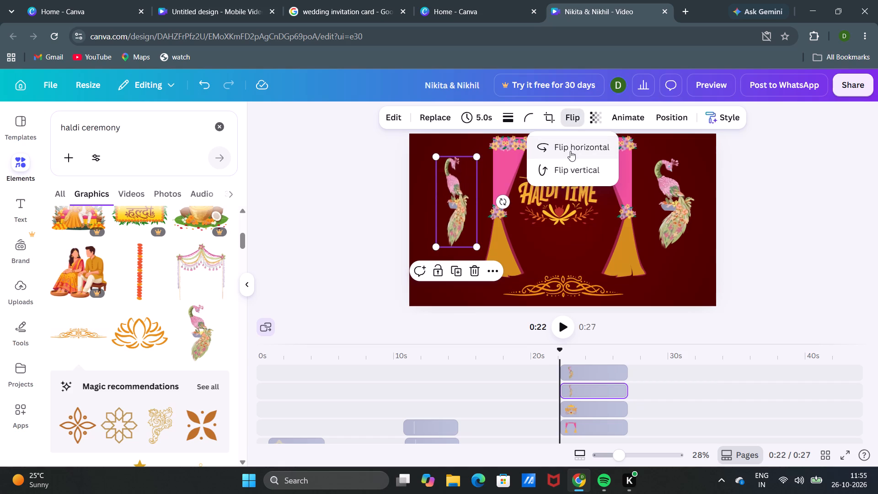
click(570, 151)
click(570, 151)
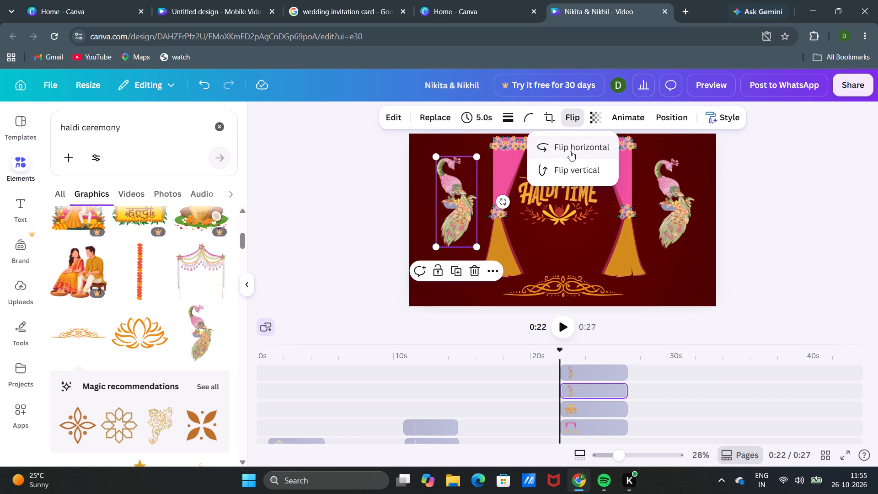
click(570, 151)
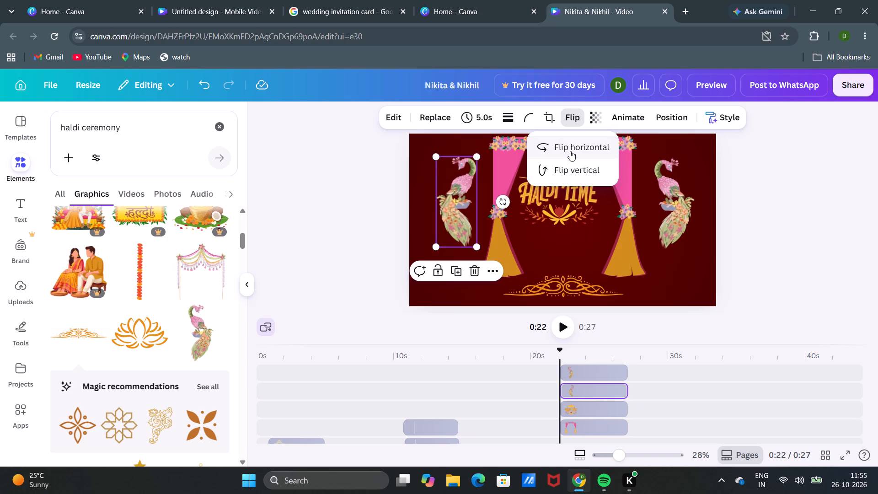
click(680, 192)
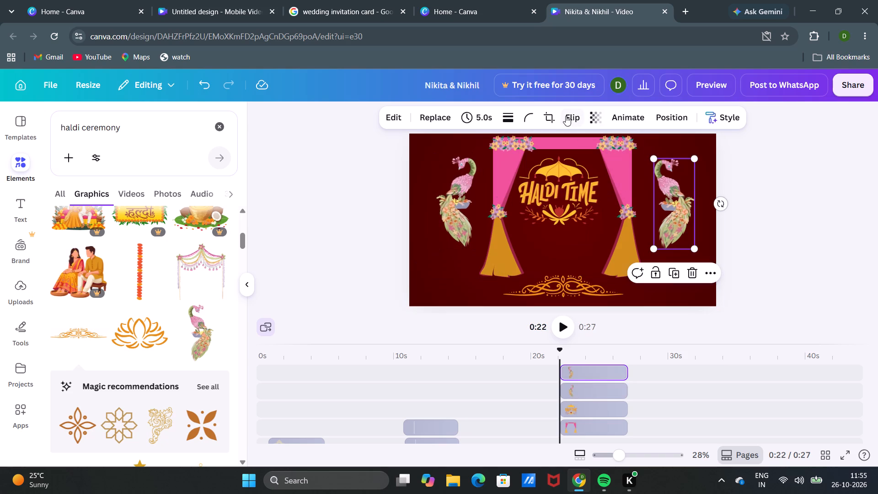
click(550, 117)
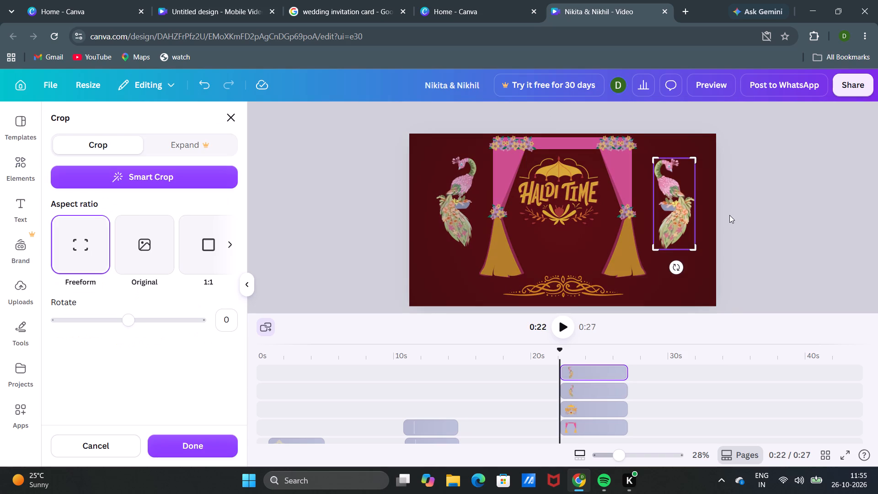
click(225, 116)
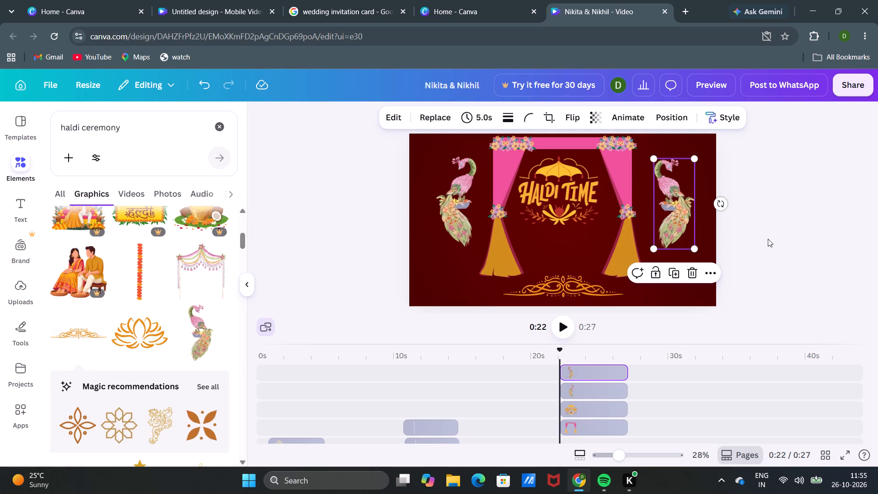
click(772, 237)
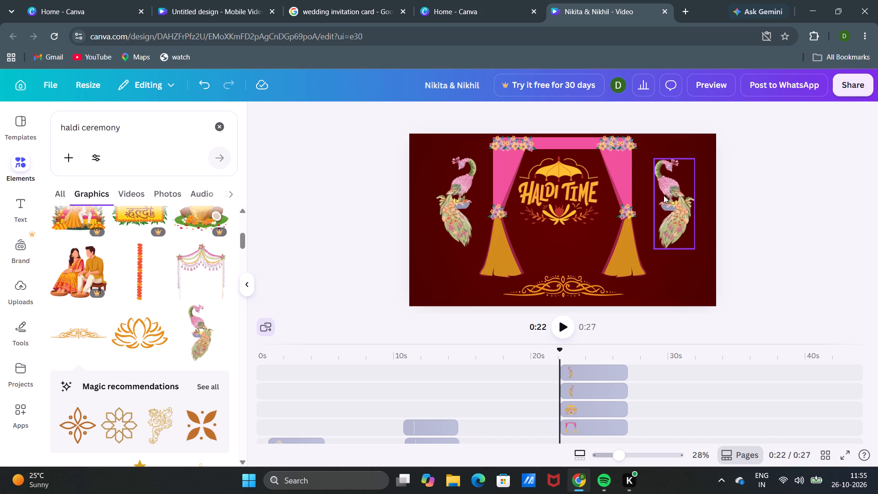
Nudge the peacock right of the curtain slightly up and inward, level with the left peacock.
click(665, 194)
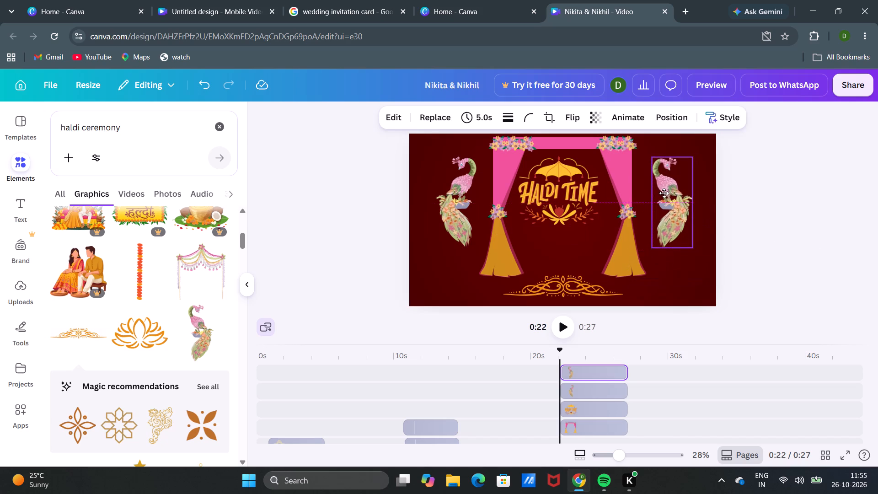
click(807, 205)
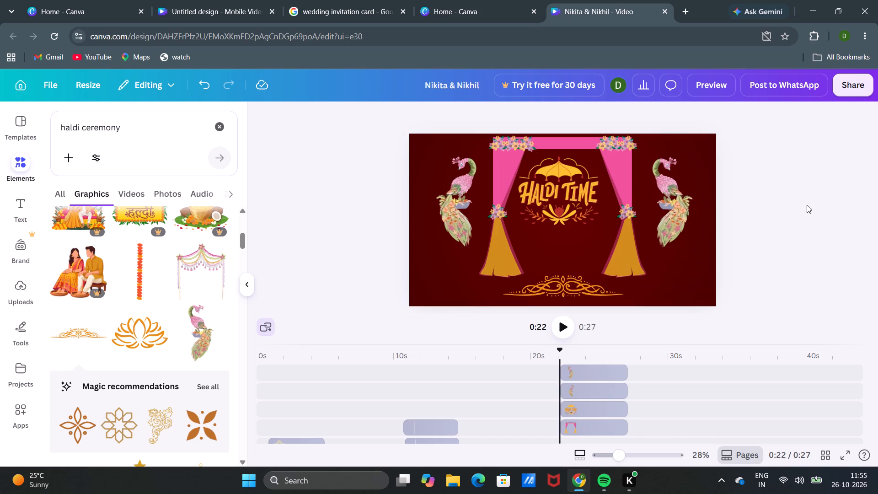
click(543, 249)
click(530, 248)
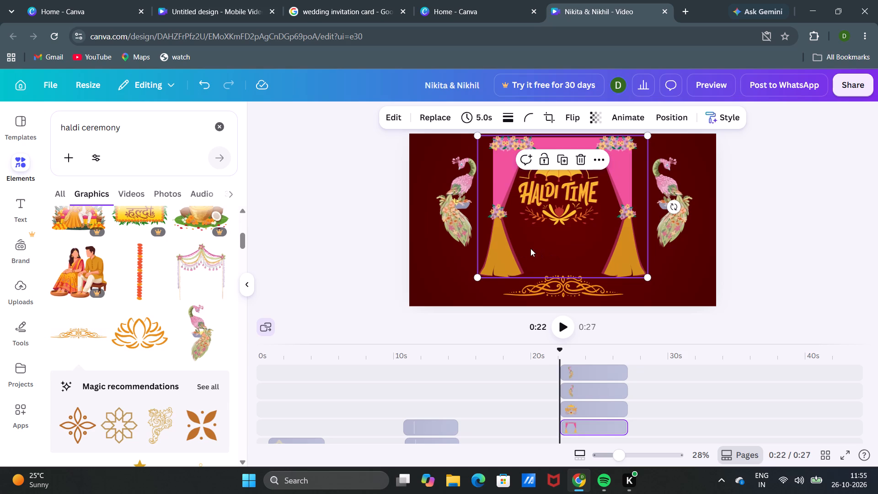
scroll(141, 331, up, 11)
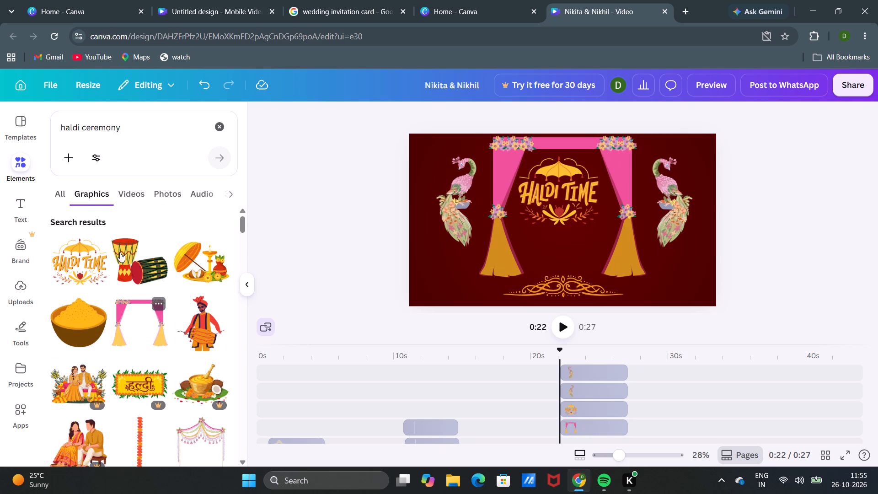
Open the text options and look through the timeline tracks for the existing invitation text clips.
click(28, 204)
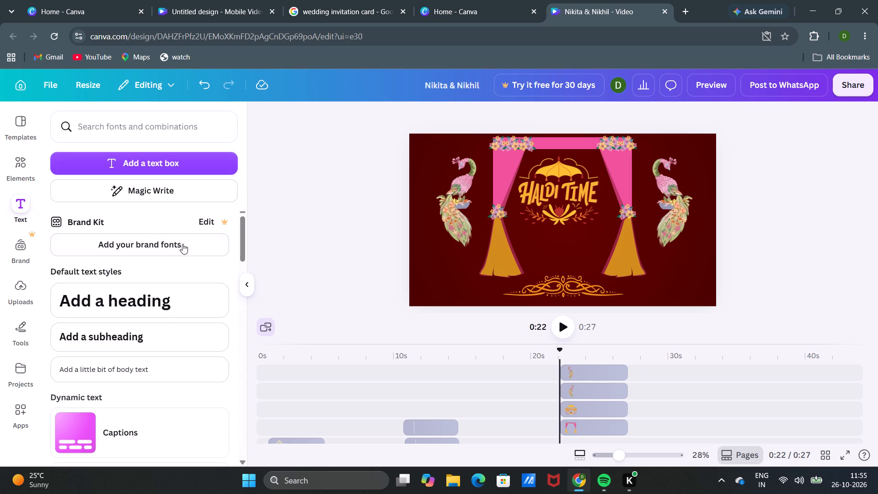
scroll(490, 412, down, 3)
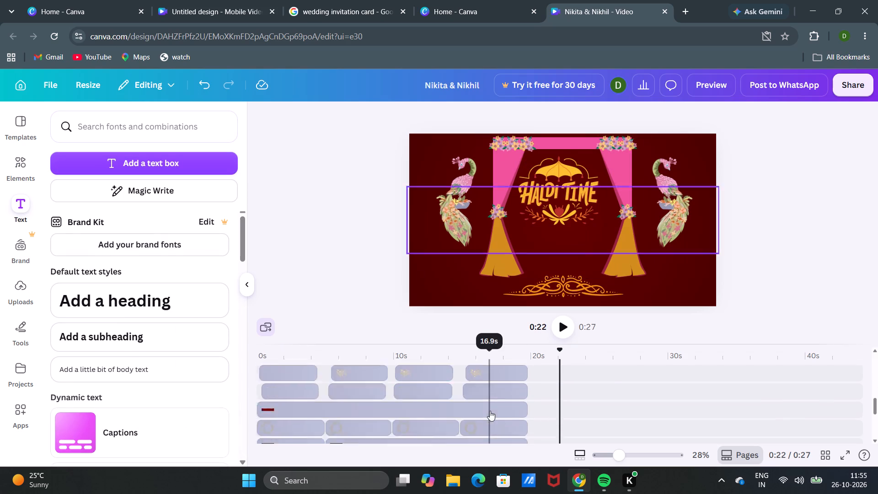
scroll(490, 408, up, 1)
scroll(488, 407, down, 1)
scroll(473, 400, up, 2)
scroll(450, 403, down, 1)
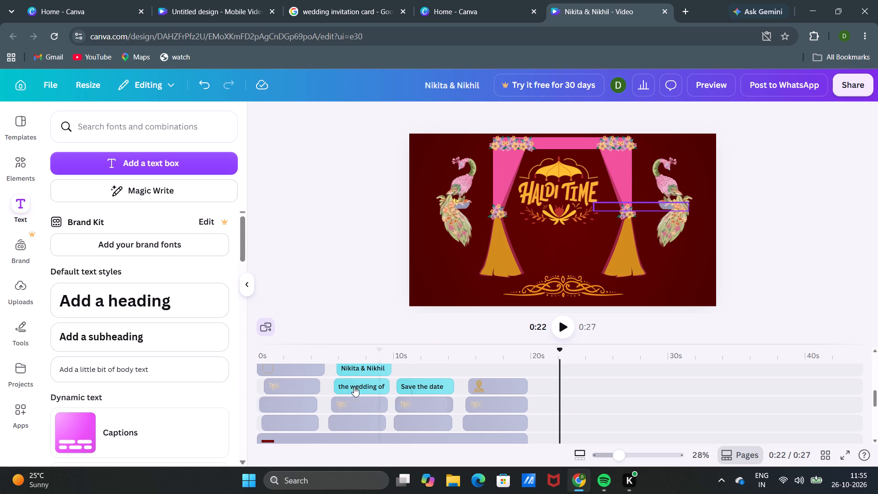
scroll(405, 405, down, 7)
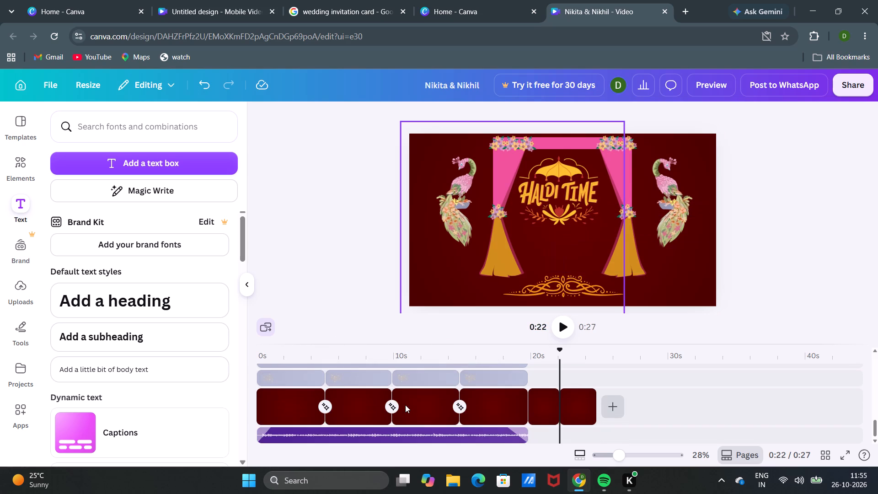
scroll(405, 405, up, 5)
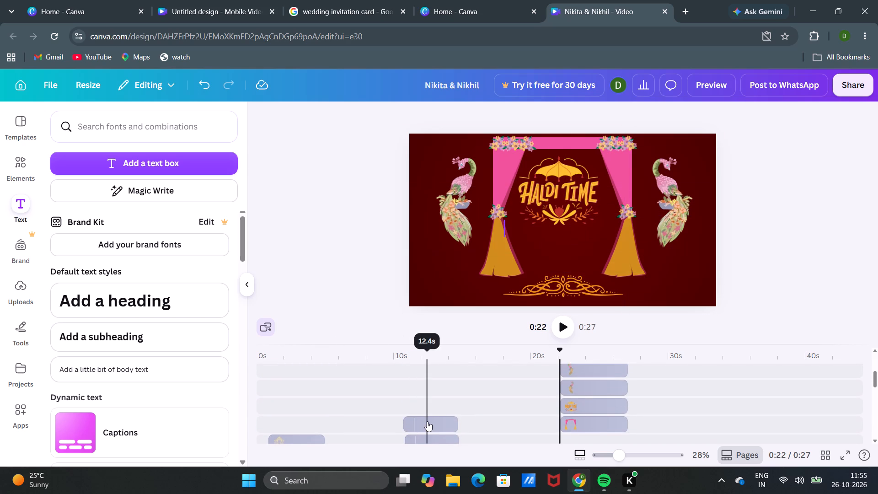
scroll(429, 414, down, 3)
scroll(429, 414, up, 2)
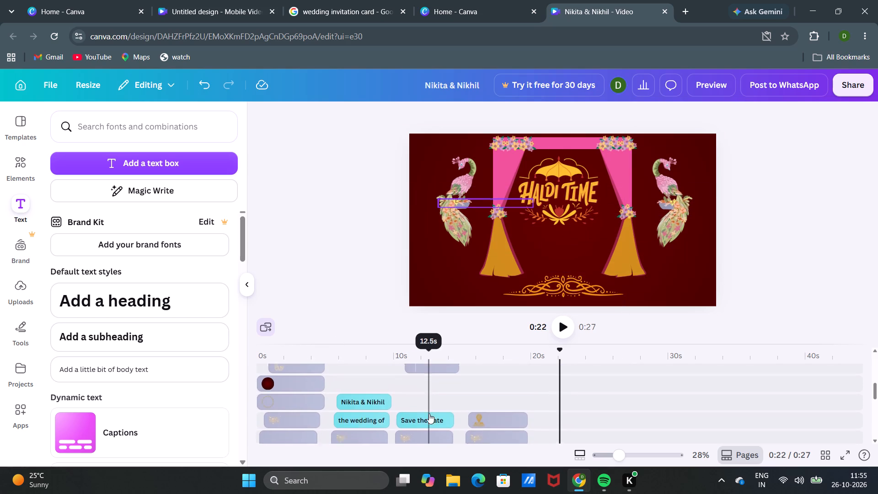
click(364, 421)
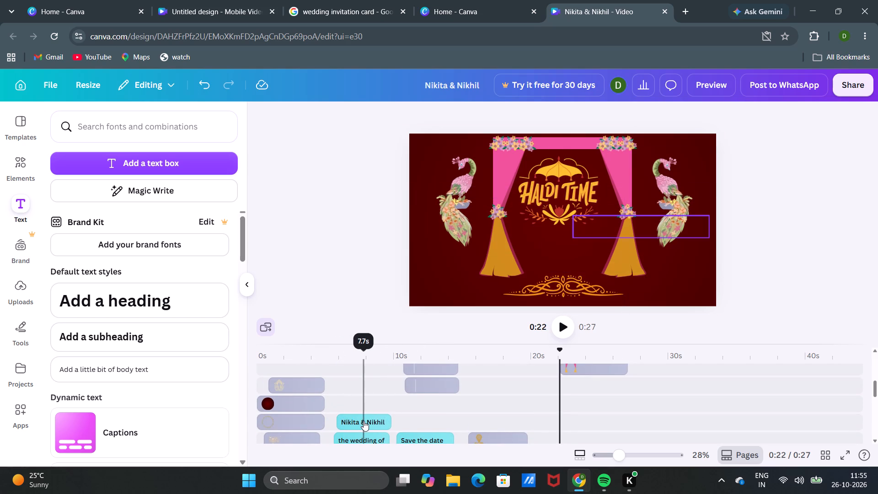
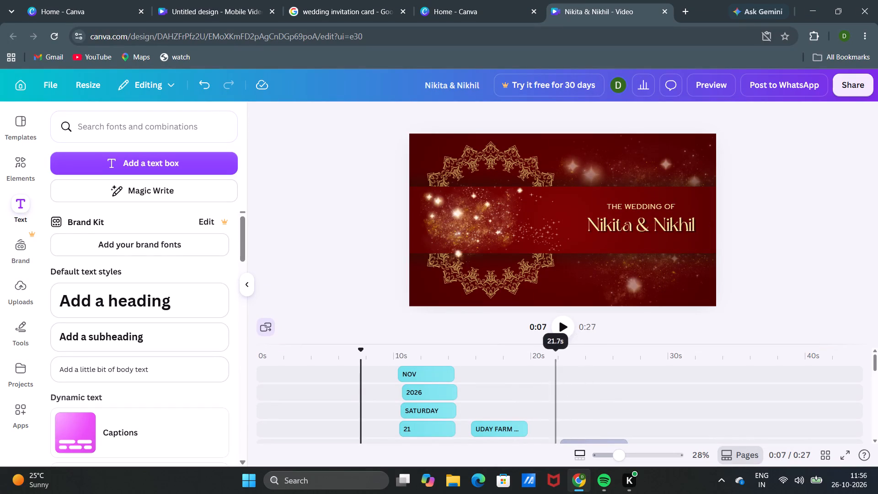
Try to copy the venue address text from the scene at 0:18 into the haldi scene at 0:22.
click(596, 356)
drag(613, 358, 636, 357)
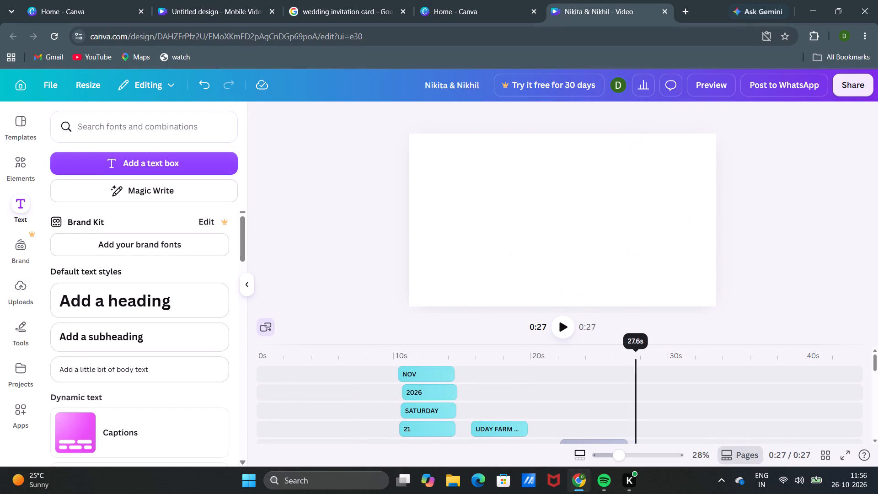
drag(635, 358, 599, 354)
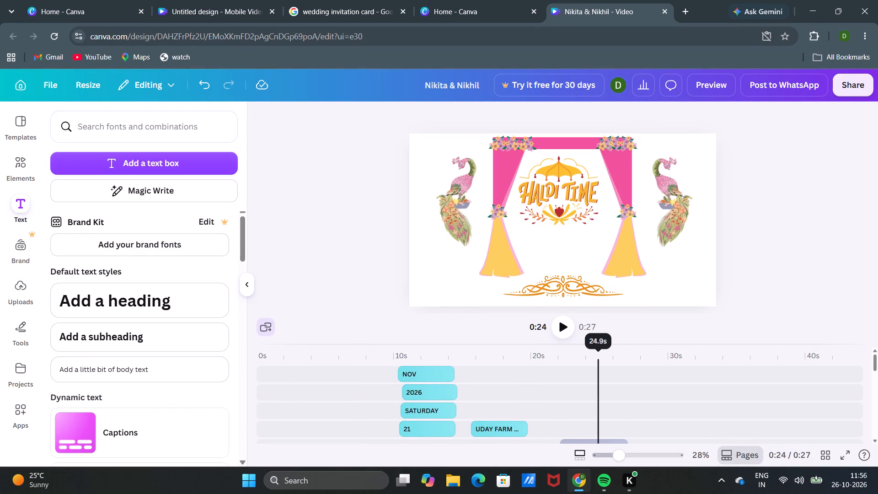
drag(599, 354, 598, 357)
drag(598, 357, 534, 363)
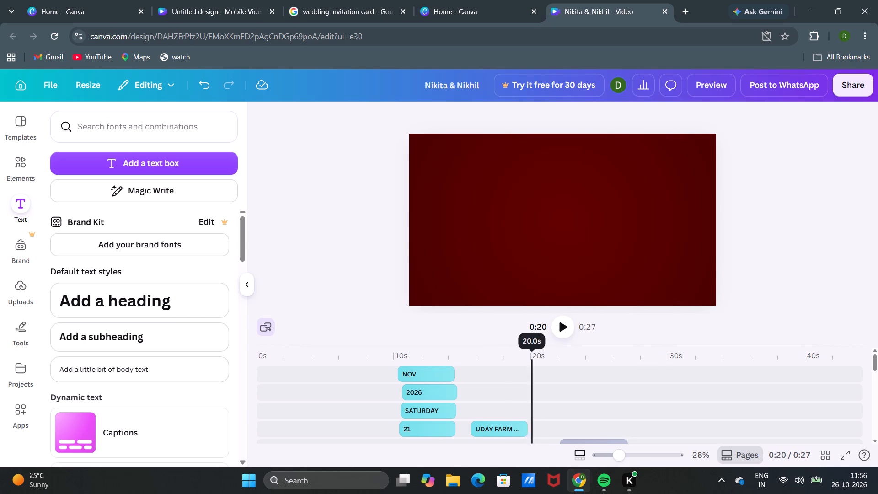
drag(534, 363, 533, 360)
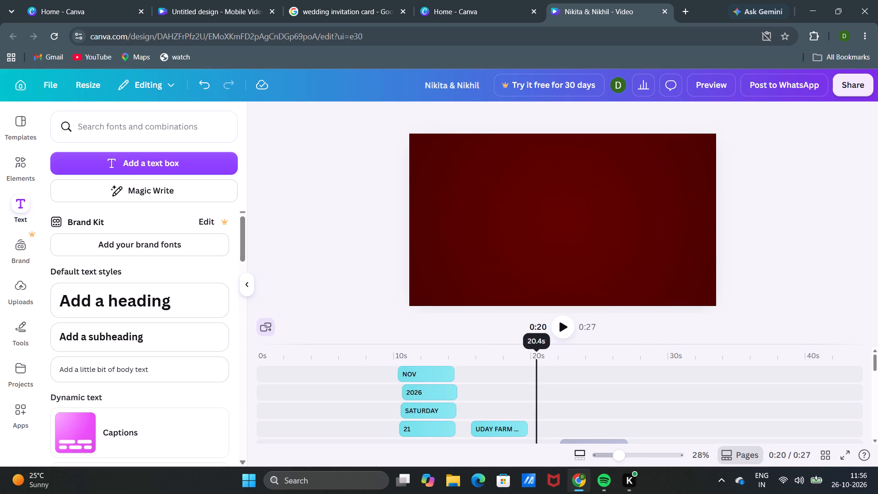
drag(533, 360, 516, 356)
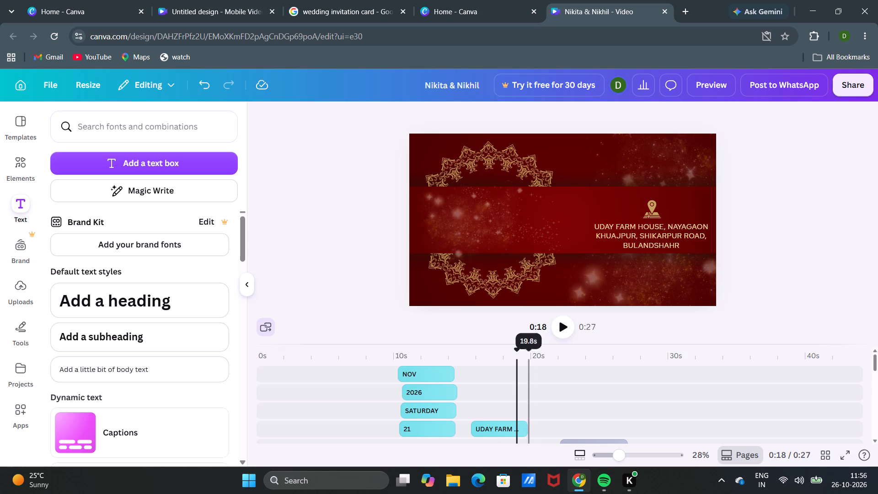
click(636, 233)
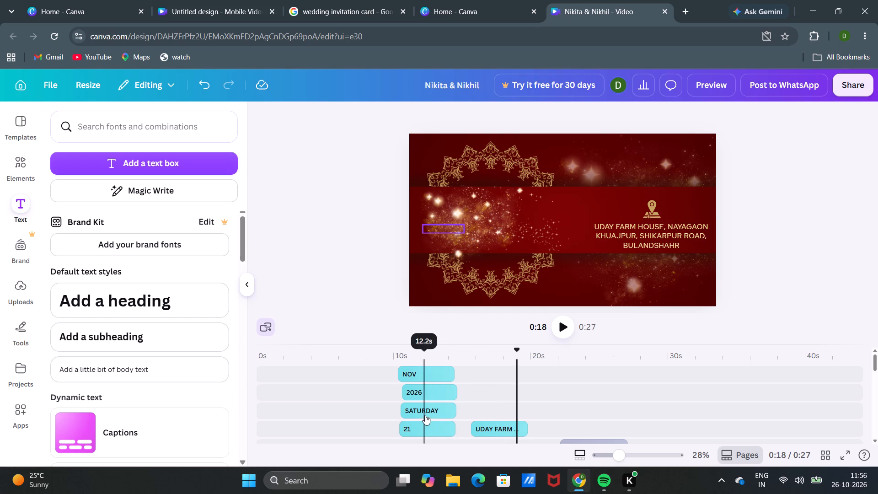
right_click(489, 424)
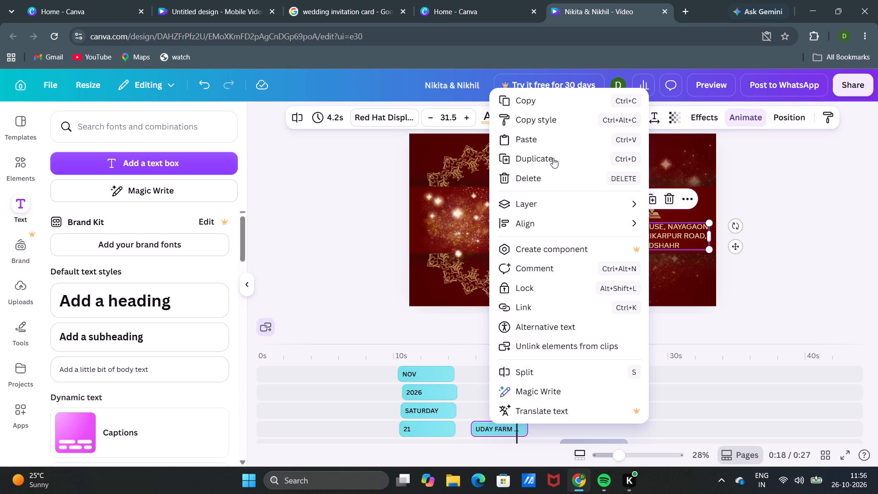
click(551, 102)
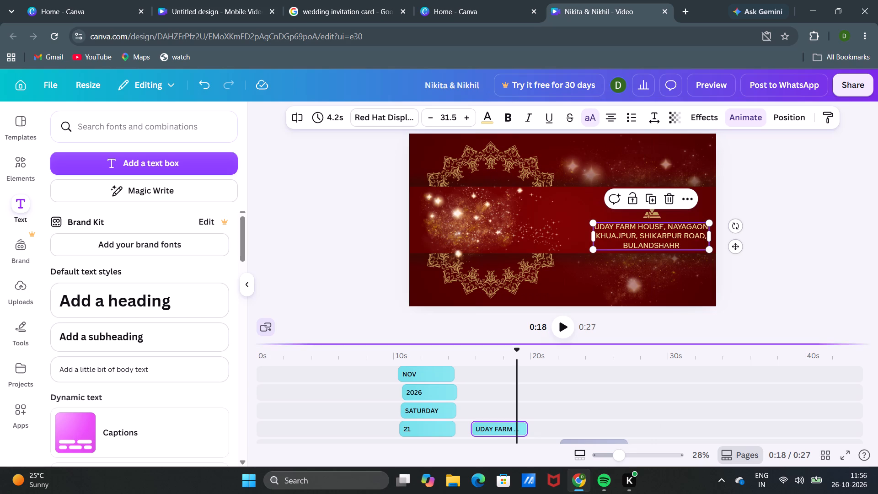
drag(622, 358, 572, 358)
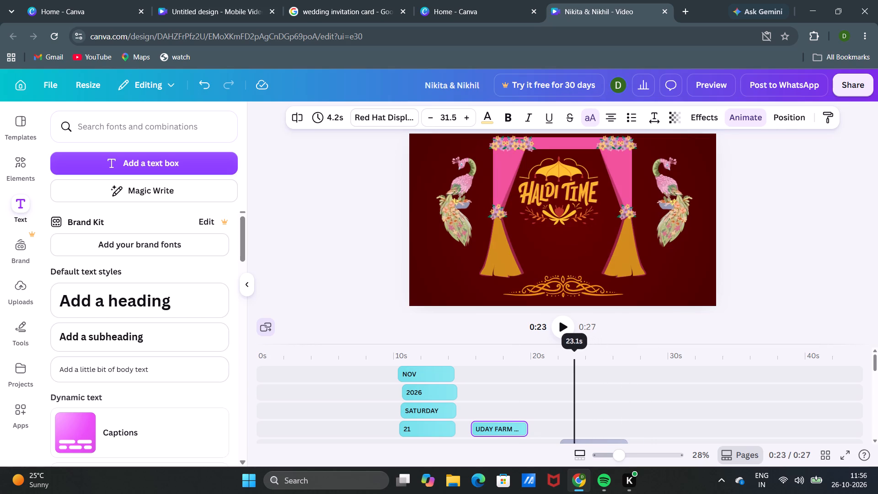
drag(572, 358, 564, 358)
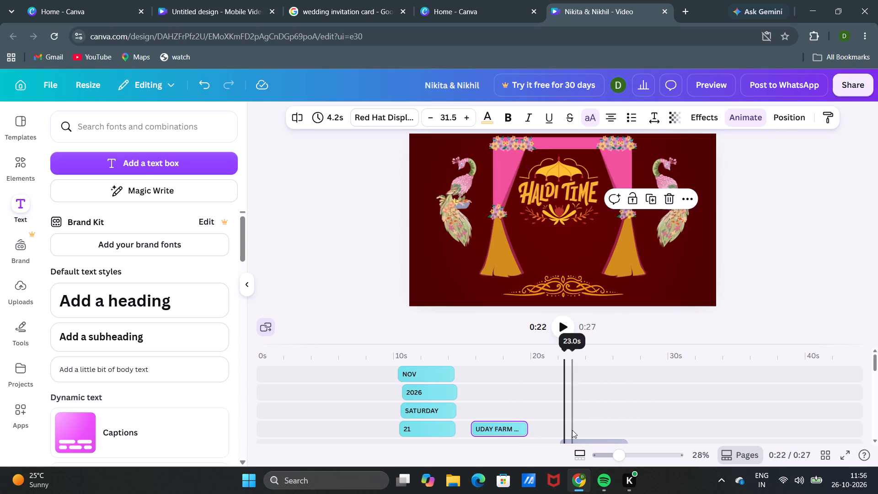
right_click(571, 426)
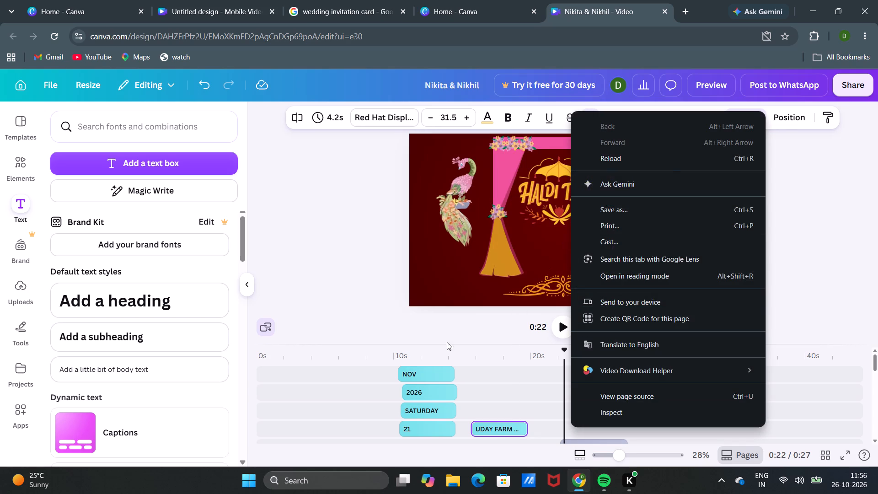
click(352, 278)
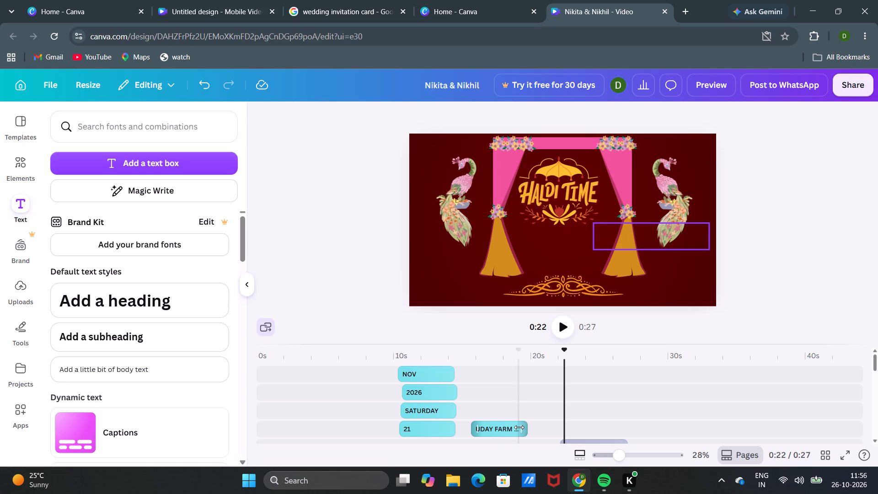
Nudge the curtain graphic in the haldi scene slightly down and to the left.
click(548, 242)
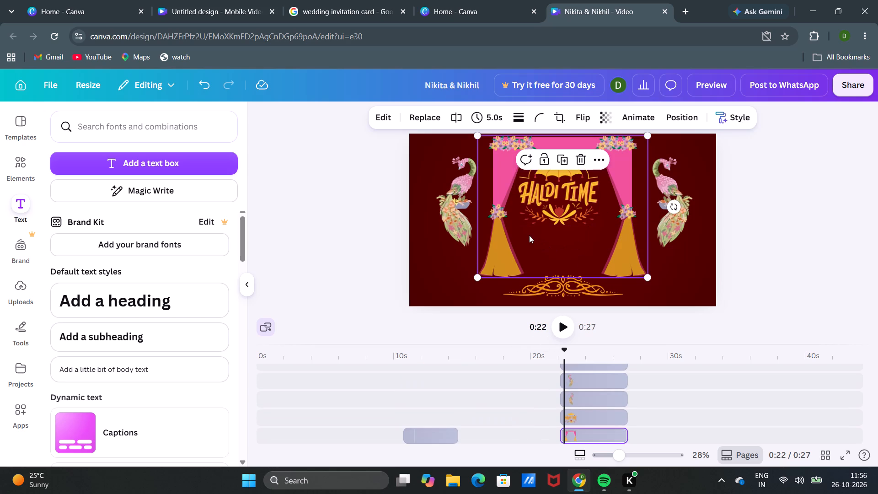
click(521, 228)
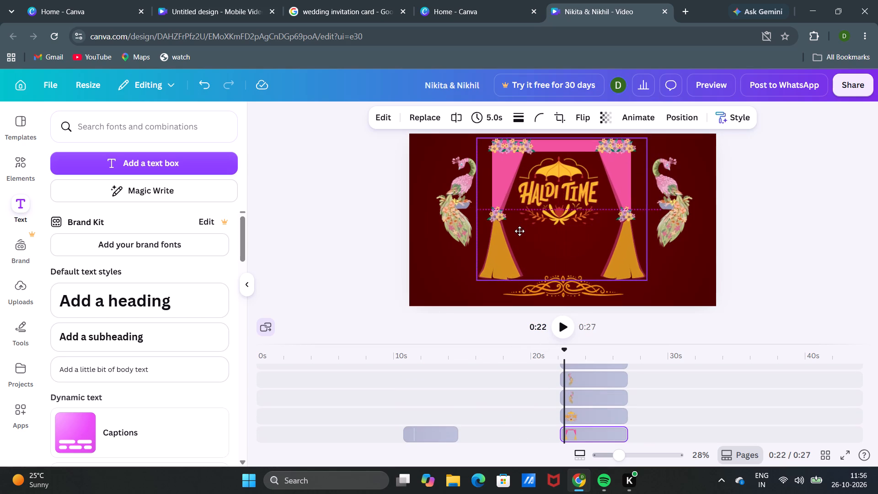
click(755, 226)
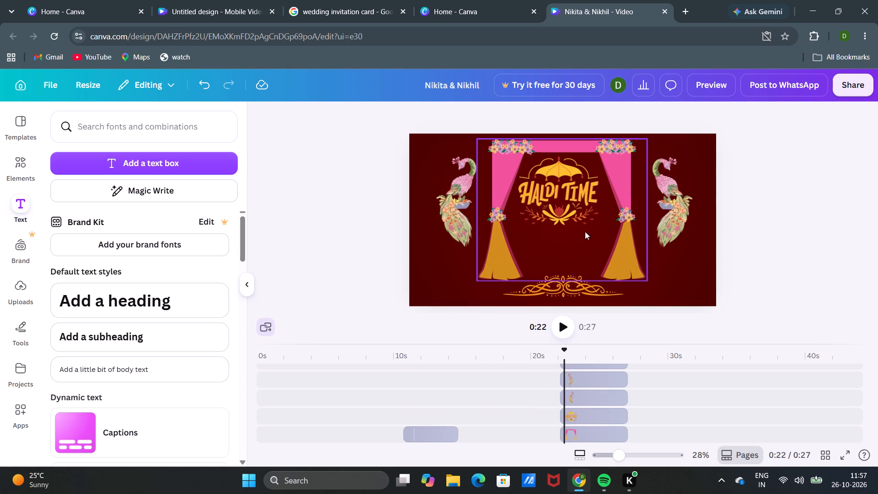
click(578, 234)
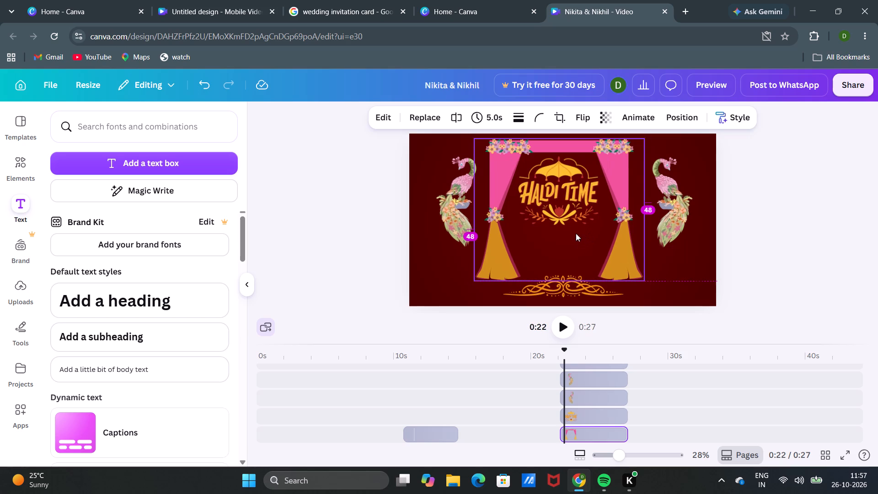
click(768, 213)
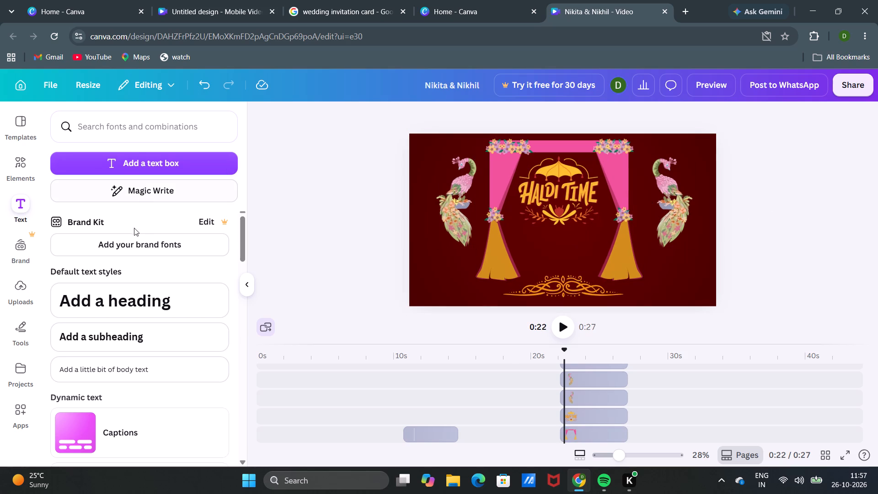
Add a text box inside the curtain just below the HALDI TIME lettering, reading 20.
click(145, 166)
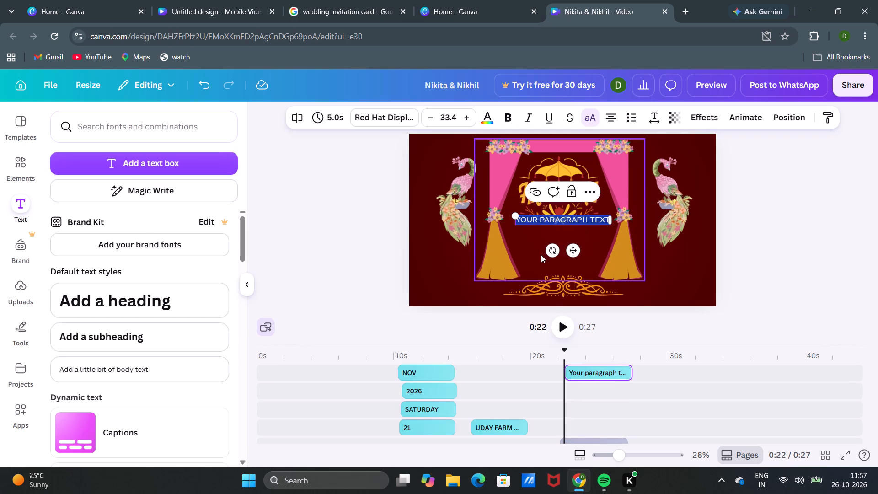
drag(551, 220, 548, 226)
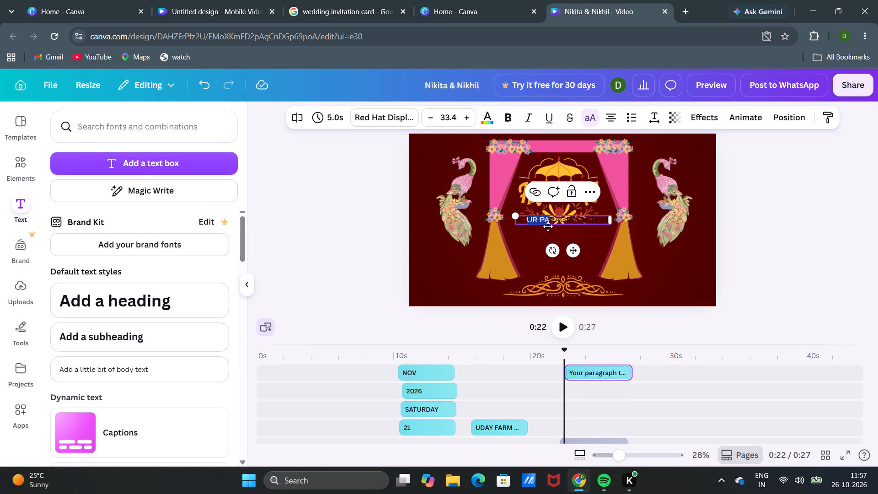
drag(548, 226, 551, 227)
click(515, 219)
drag(523, 226, 520, 238)
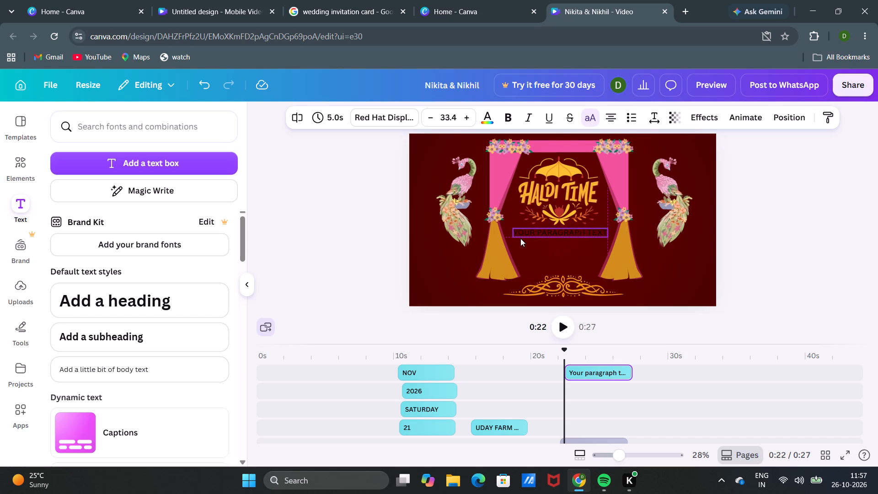
drag(520, 238, 521, 238)
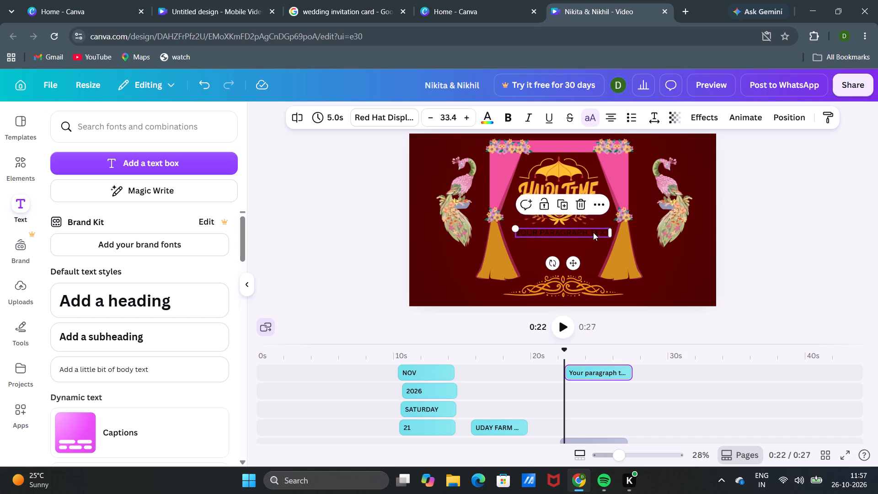
double_click(593, 232)
key(BackSpace)
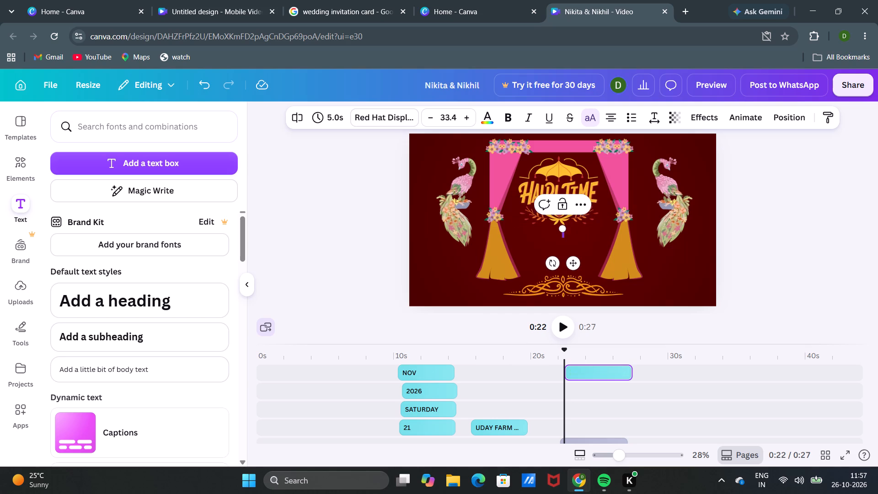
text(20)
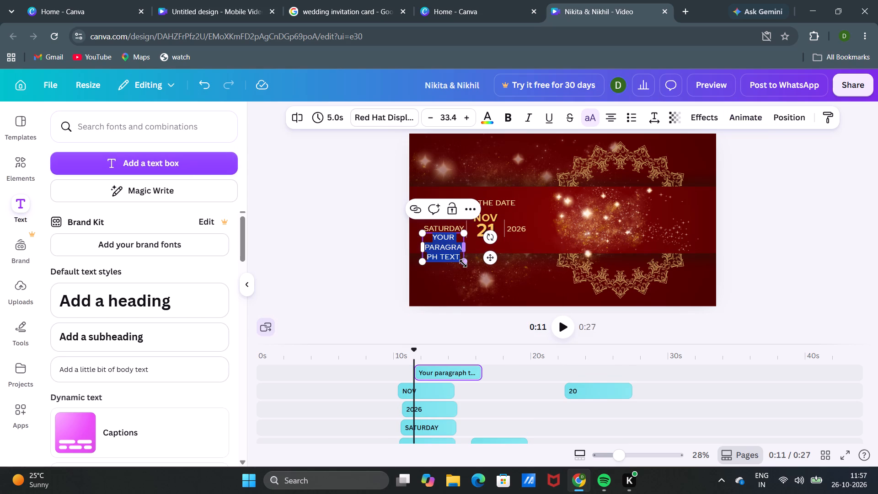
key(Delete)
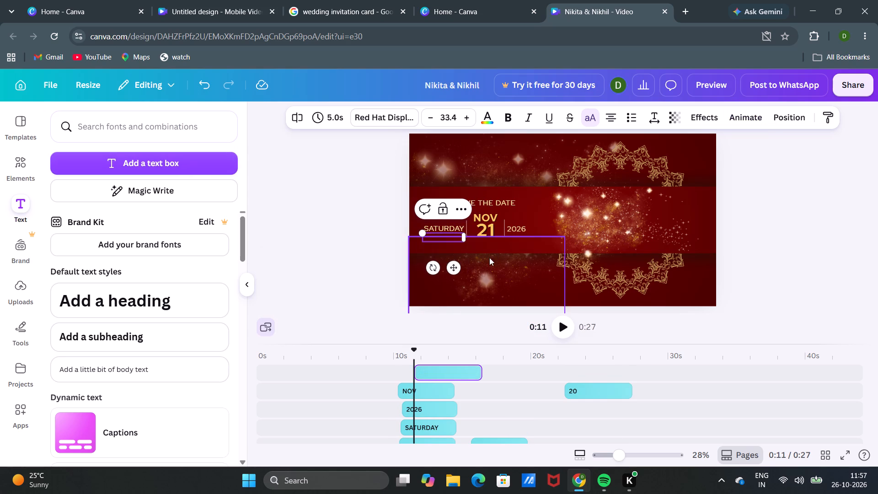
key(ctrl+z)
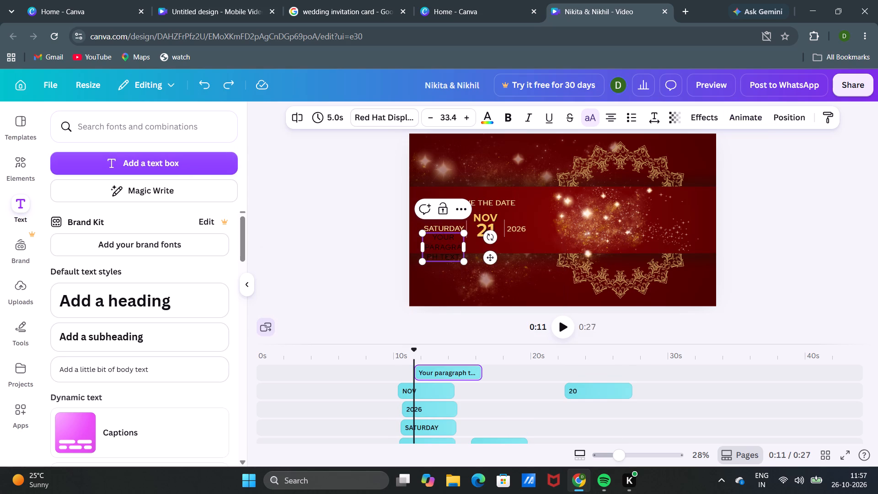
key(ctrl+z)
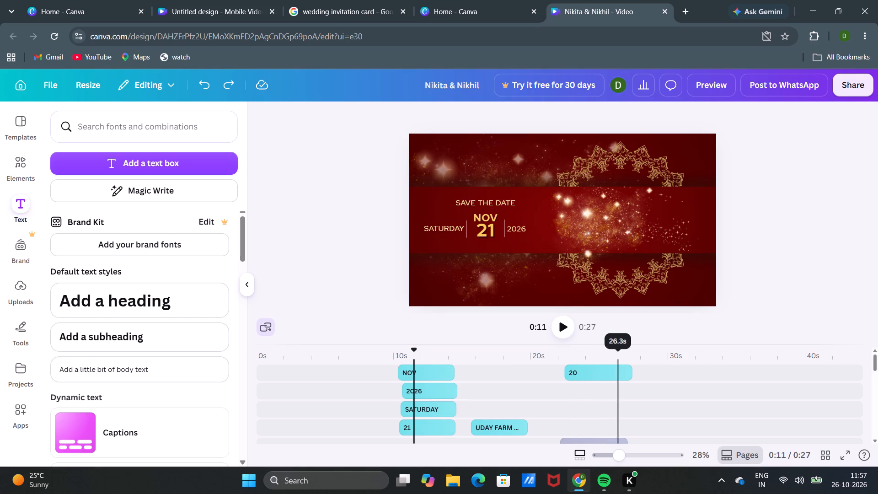
Make the 20 text below HALDI TIME bold and colour it the light golden orange from the design's text colours.
drag(616, 358, 587, 357)
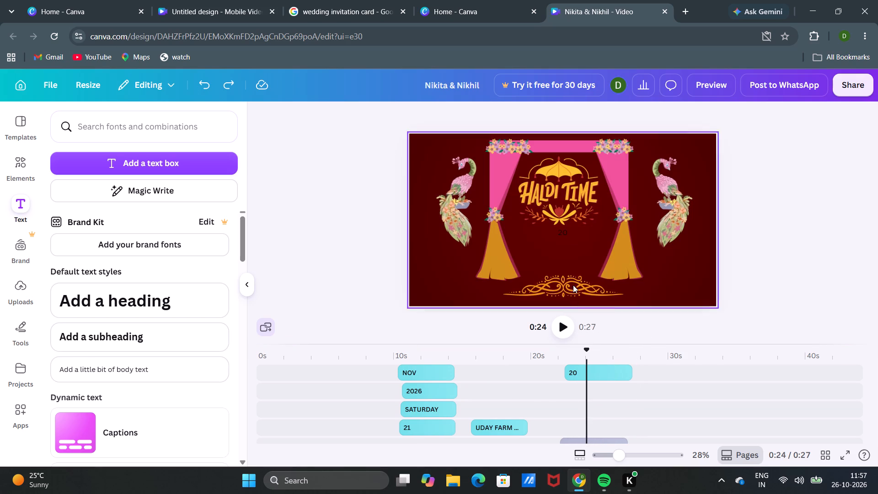
click(562, 233)
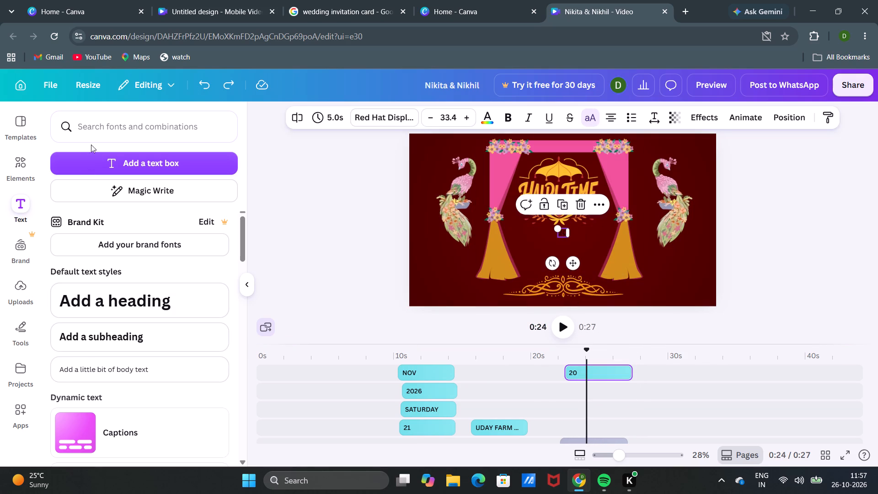
scroll(119, 376, down, 7)
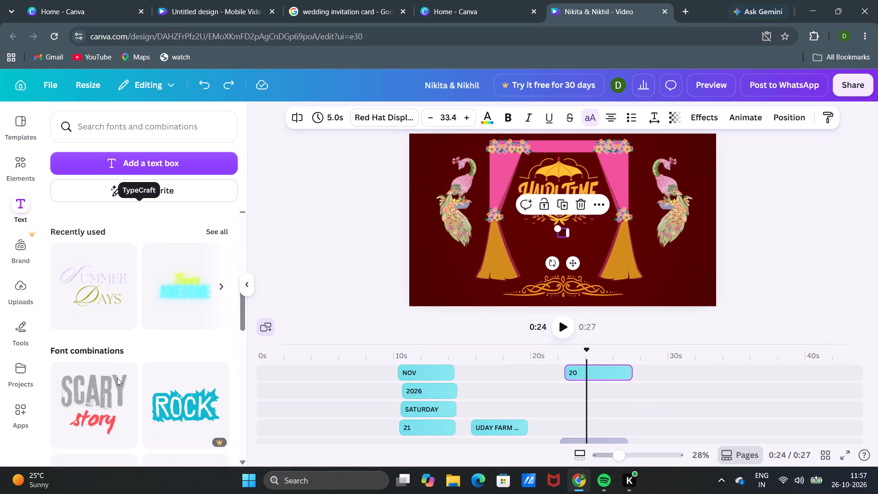
scroll(117, 378, down, 5)
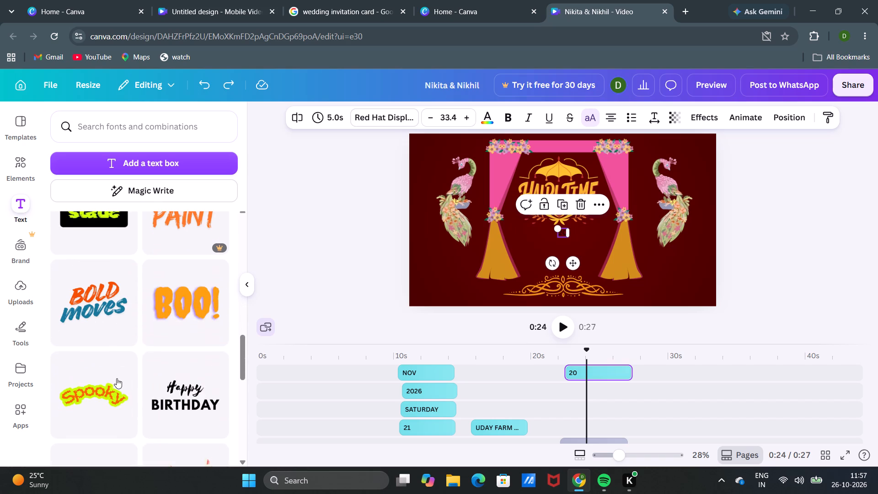
scroll(116, 378, down, 3)
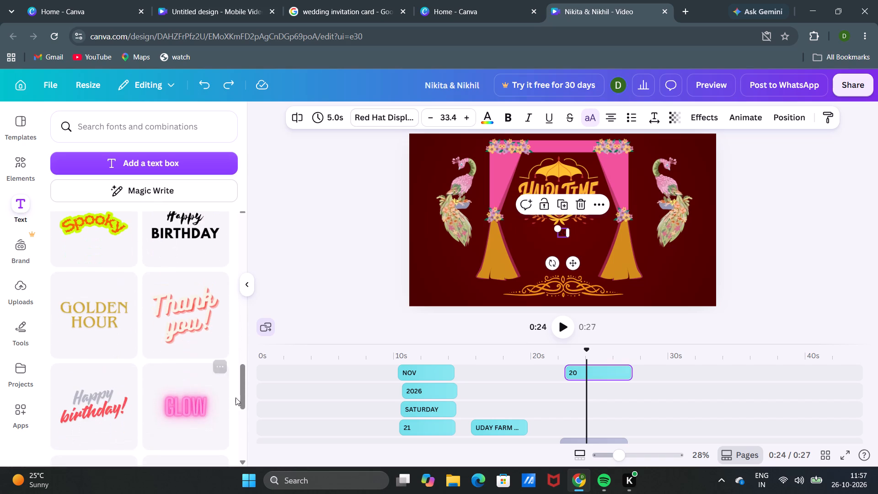
drag(245, 397, 245, 166)
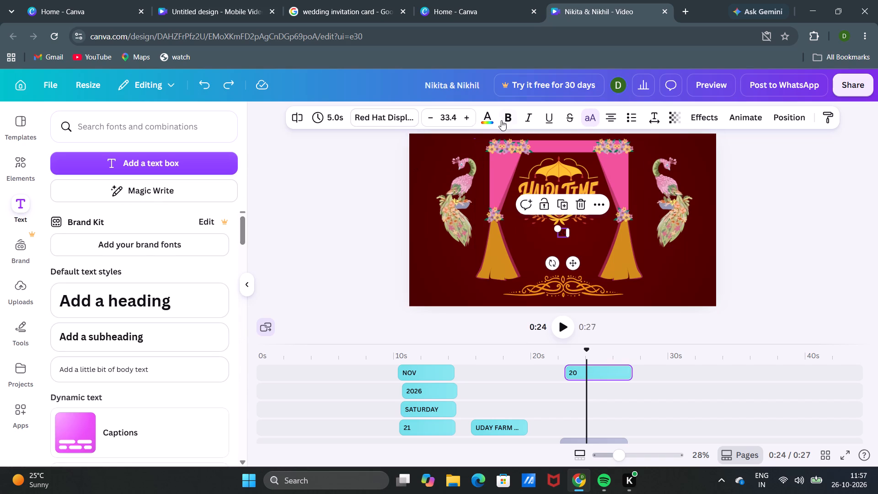
click(489, 115)
click(118, 203)
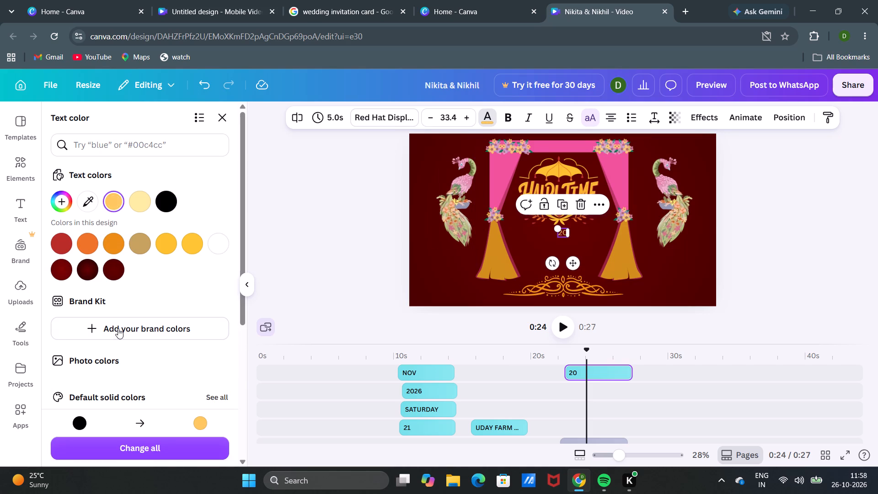
click(511, 114)
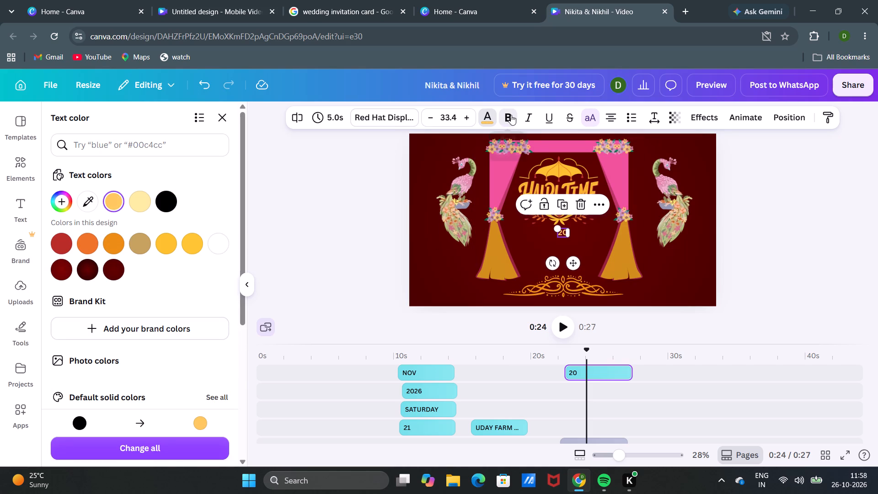
Extend the text below HALDI TIME to read 20 NOV 2026.
click(561, 232)
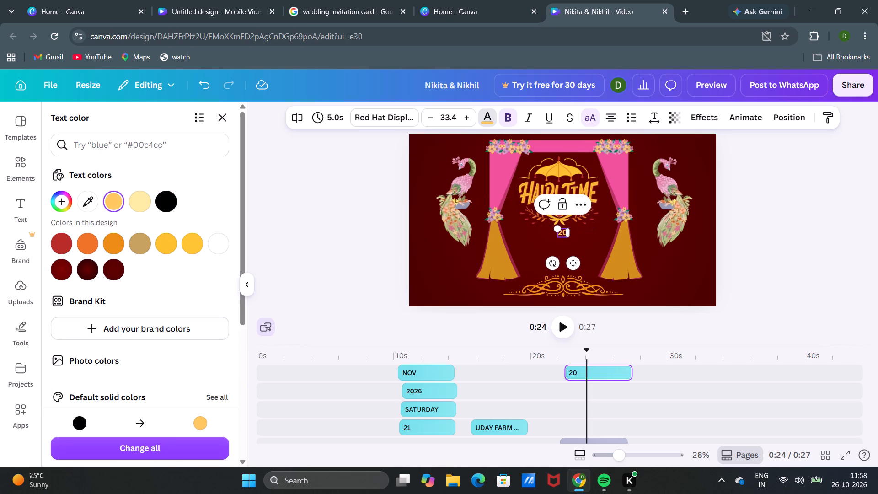
click(565, 234)
click(564, 235)
key(Right)
key(Right)
key(Right)
key(Right)
key(Right)
key(Right)
key(Right)
key(space)
key(n)
text(OB)
key(BackSpace)
text(V)
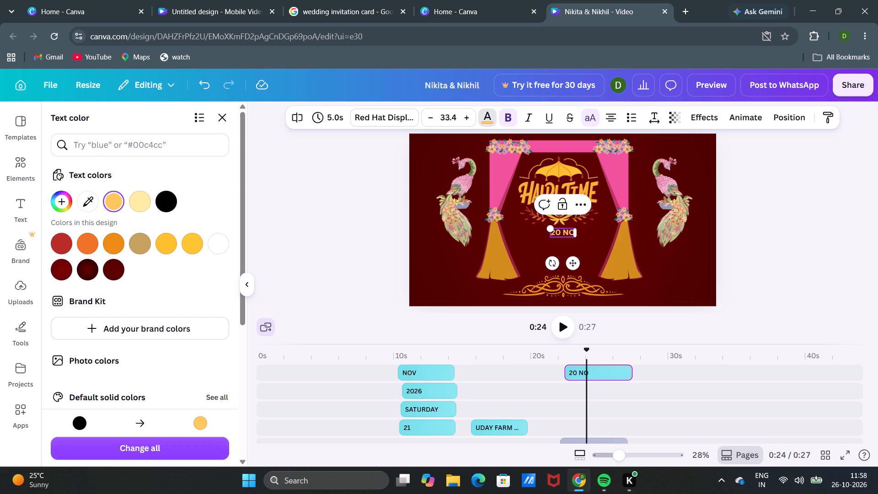
key(space)
text(20)
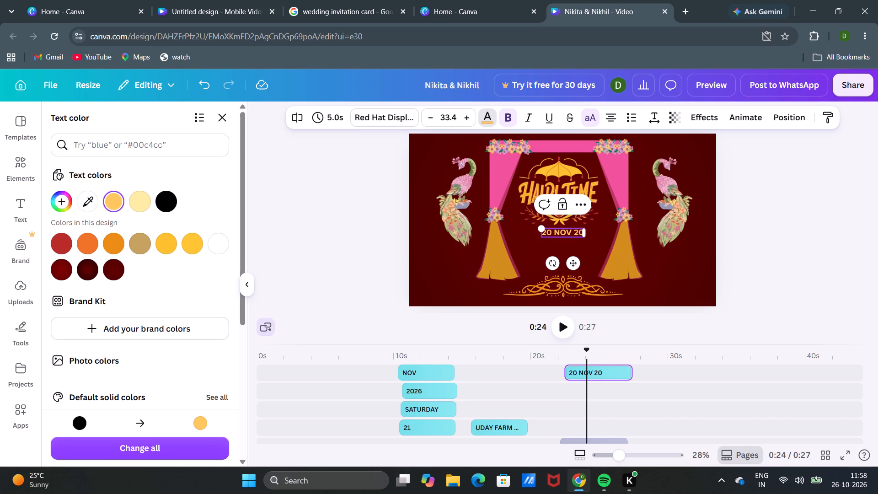
text(26)
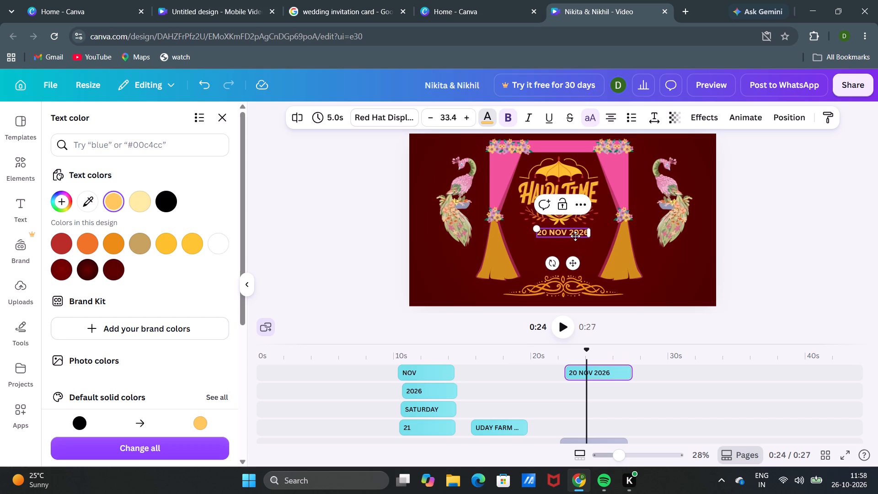
Enlarge the 20 NOV 2026 text to about size 40 and centre it beneath the HALDI TIME lettering.
drag(537, 236, 532, 238)
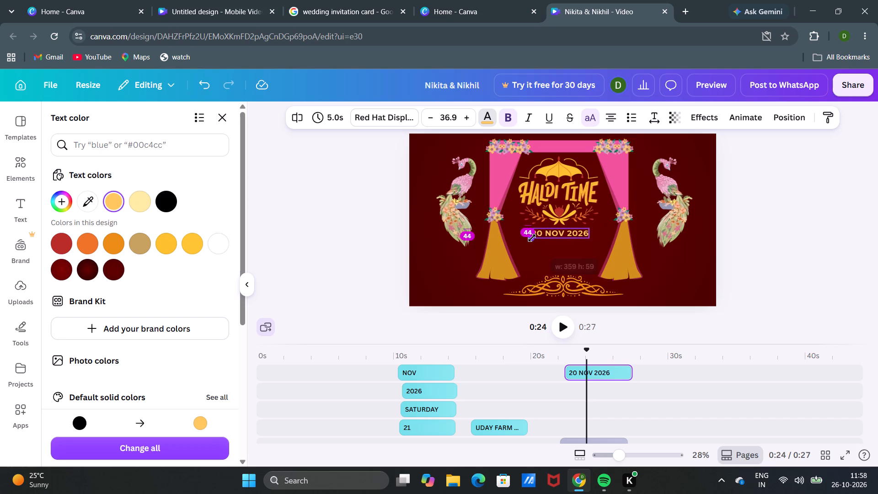
drag(532, 238, 528, 240)
drag(590, 237, 591, 237)
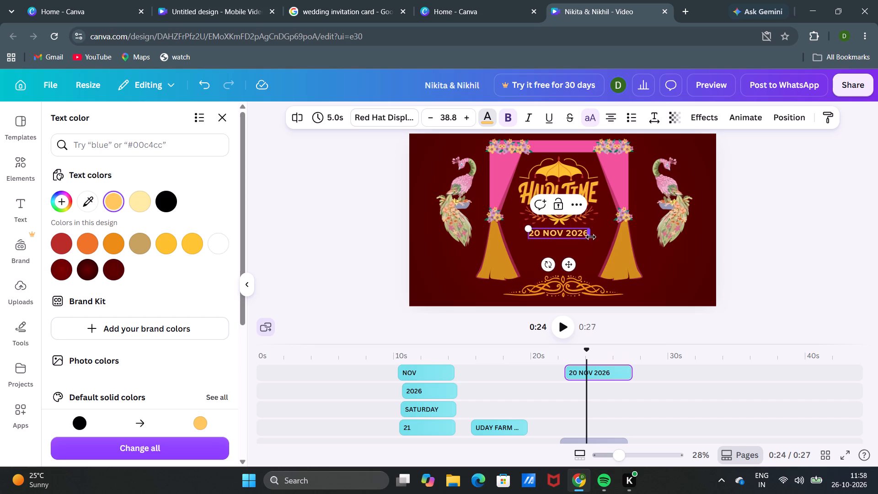
drag(591, 237, 599, 237)
drag(575, 235, 572, 239)
click(573, 246)
click(537, 235)
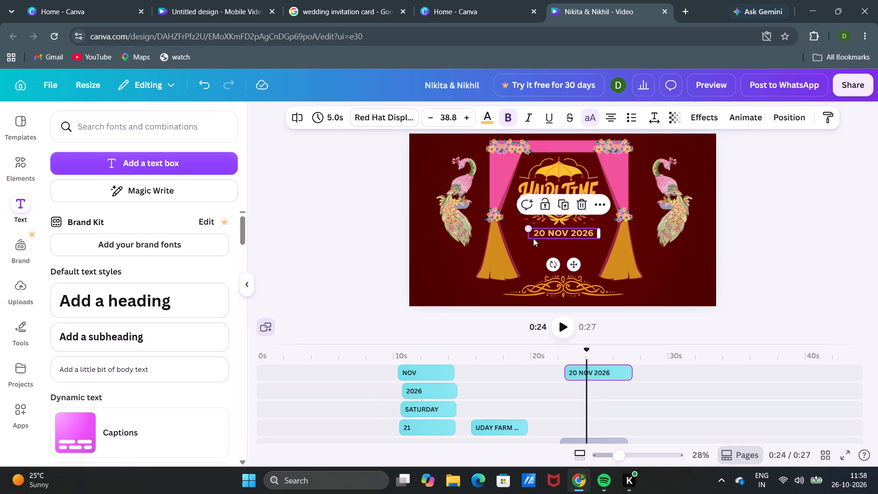
click(572, 234)
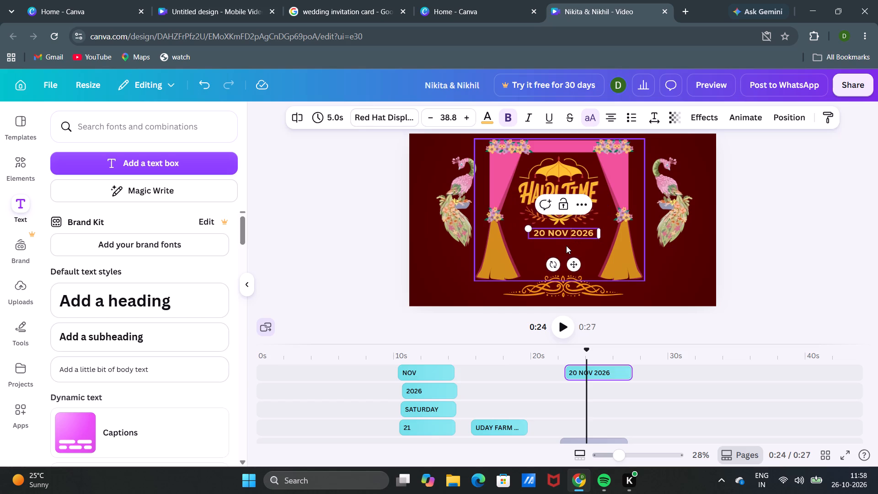
click(566, 246)
click(543, 232)
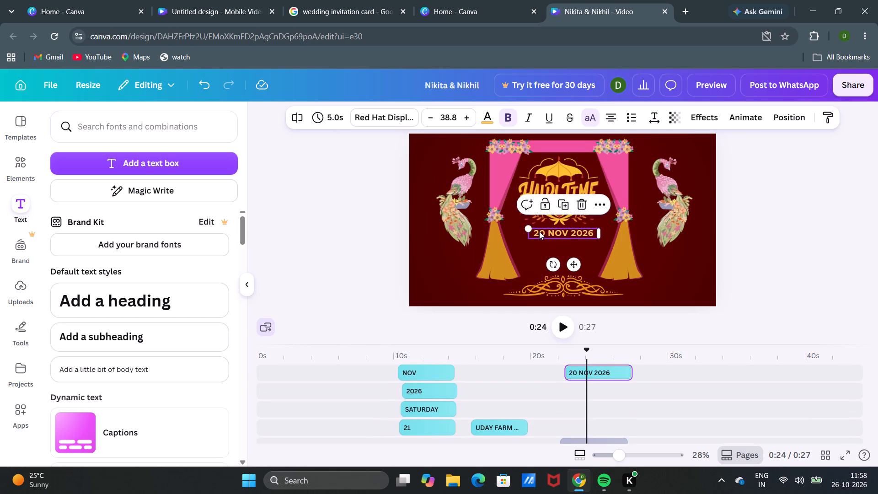
click(526, 227)
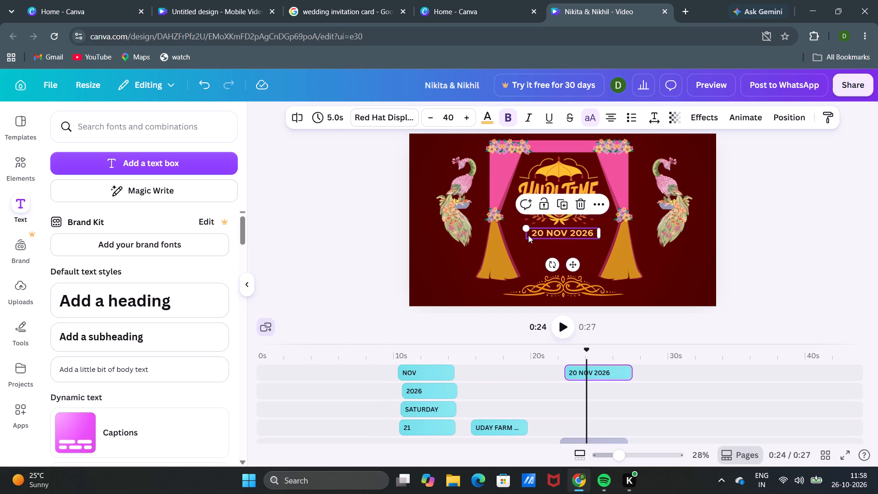
click(549, 234)
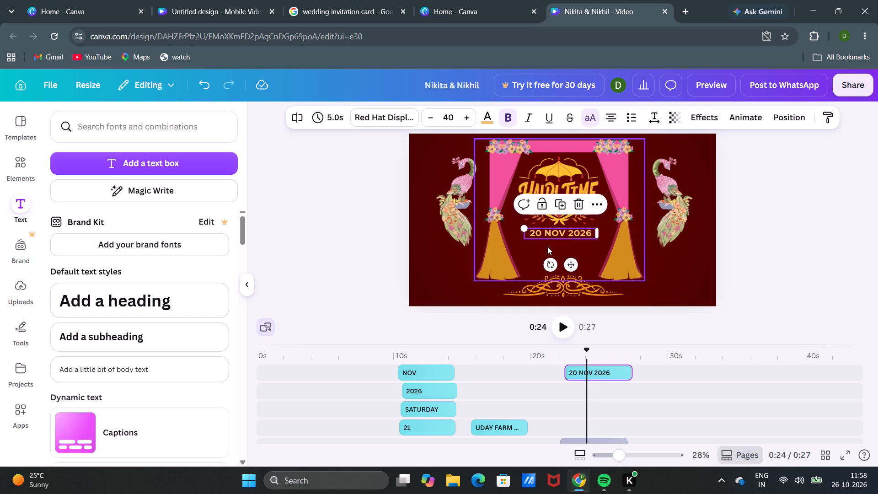
click(546, 245)
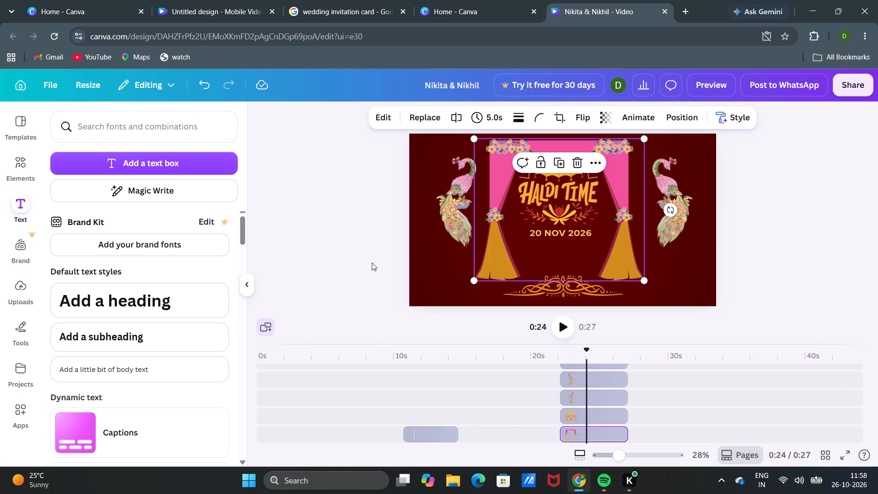
Add a new text box over the bottom ornament of the haldi scene, reading AT RESIDENCE.
click(138, 160)
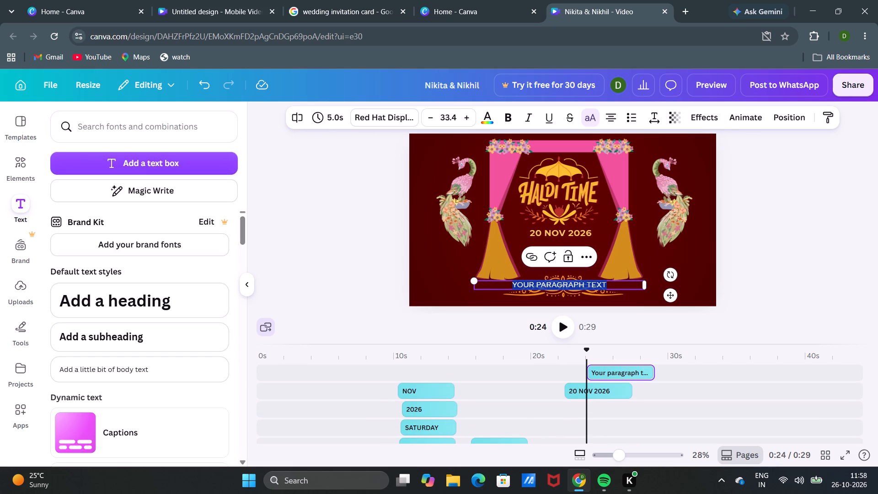
key(shift+a)
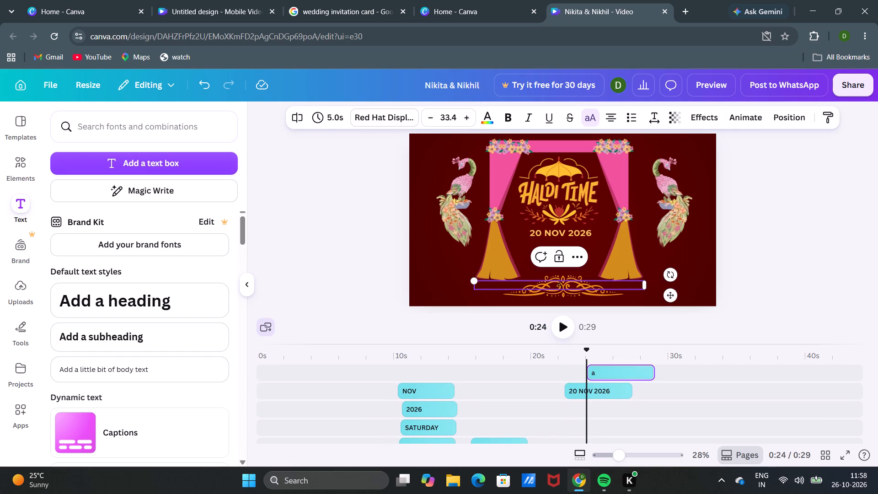
key(t)
key(space)
text(rESI)
key(BackSpace)
key(BackSpace)
key(BackSpace)
key(BackSpace)
text(RES)
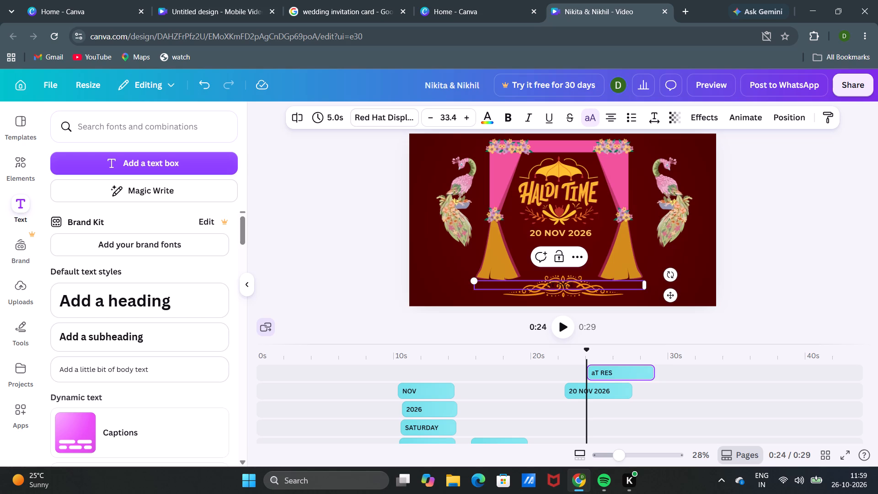
key(BackSpace)
key(BackSpace)
key(BackSpace)
key(BackSpace)
key(BackSpace)
key(BackSpace)
text(AT)
key(space)
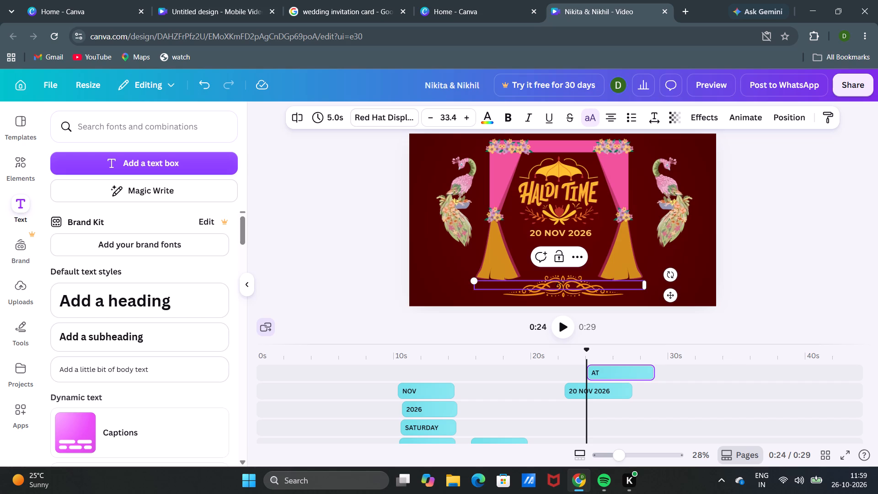
text(RESIDENCE)
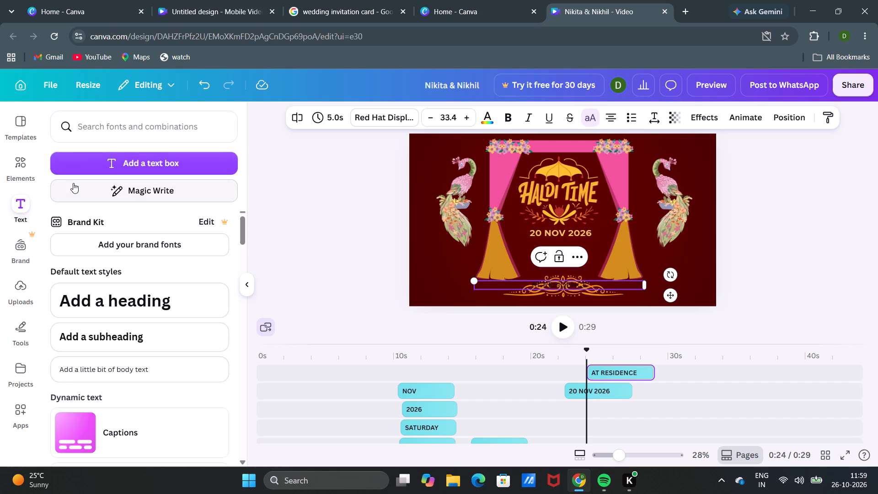
Make the AT RESIDENCE text bold and colour it the light golden orange from the design's text colours.
click(512, 116)
click(483, 120)
click(108, 203)
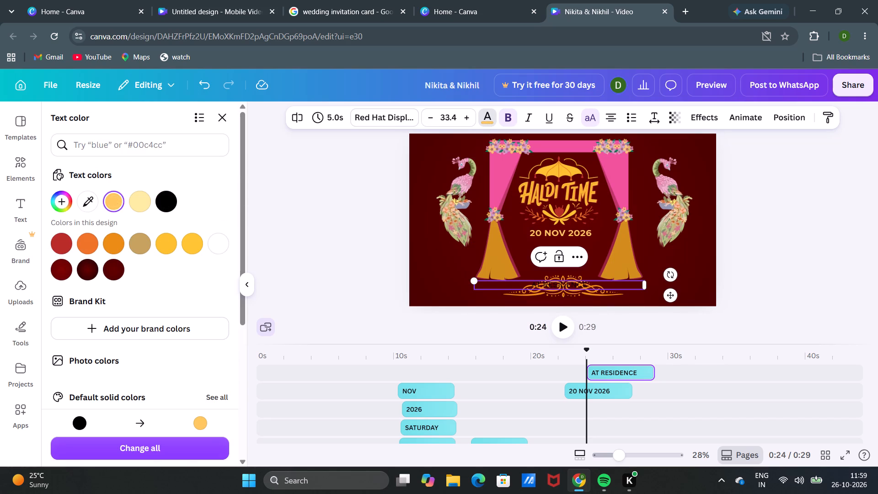
drag(610, 282, 539, 282)
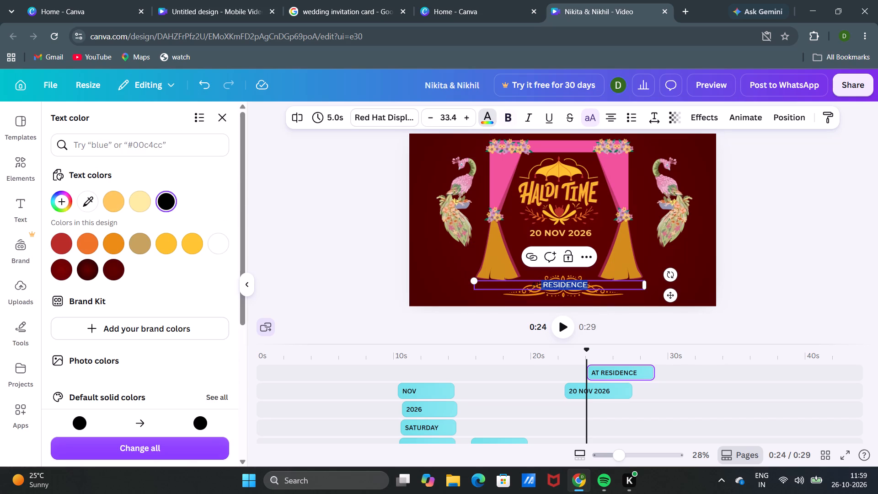
click(599, 283)
double_click(596, 286)
triple_click(593, 284)
click(506, 115)
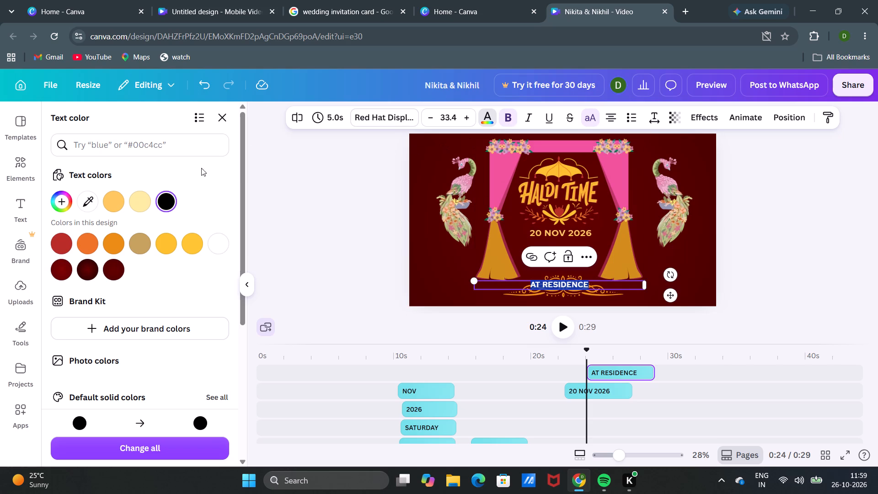
click(112, 196)
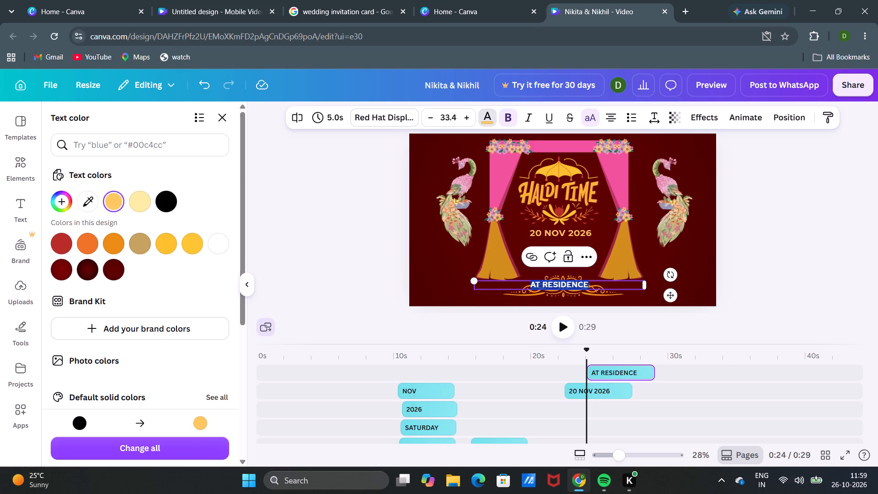
Move the AT RESIDENCE text up off the bottom ornament, directly beneath the 20 NOV 2026 text.
drag(503, 284, 513, 253)
click(473, 295)
click(455, 287)
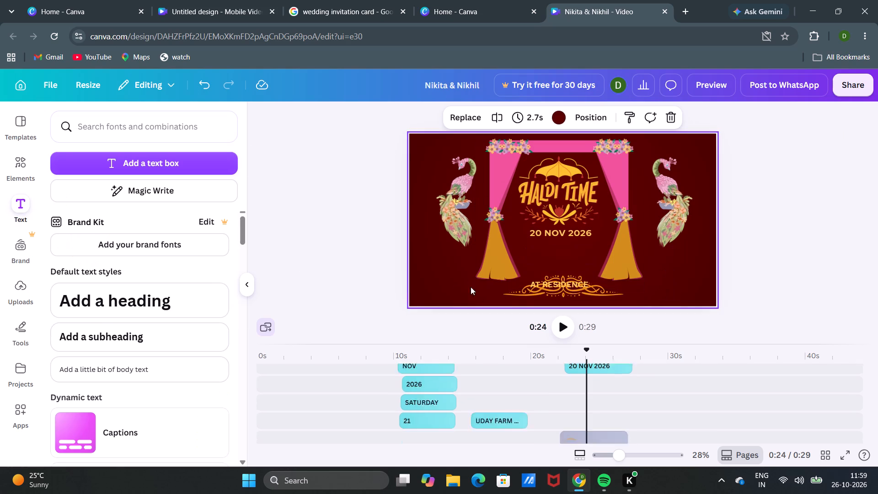
drag(552, 284, 553, 248)
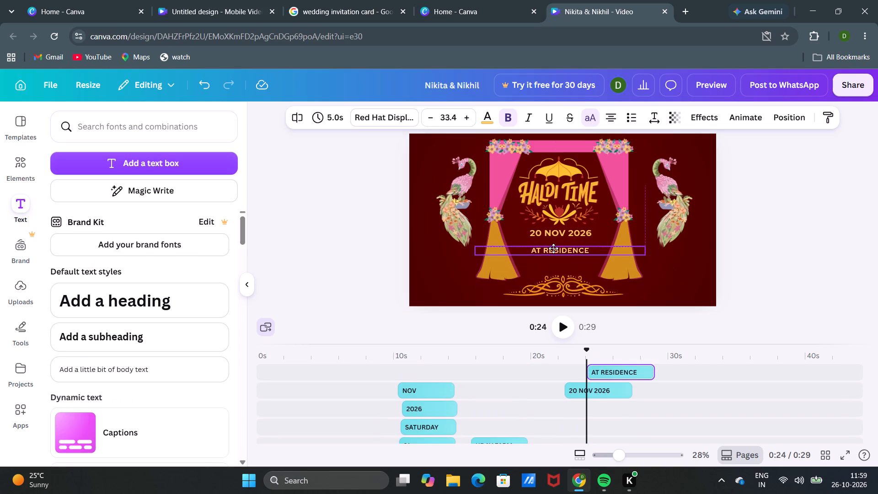
drag(553, 248, 553, 244)
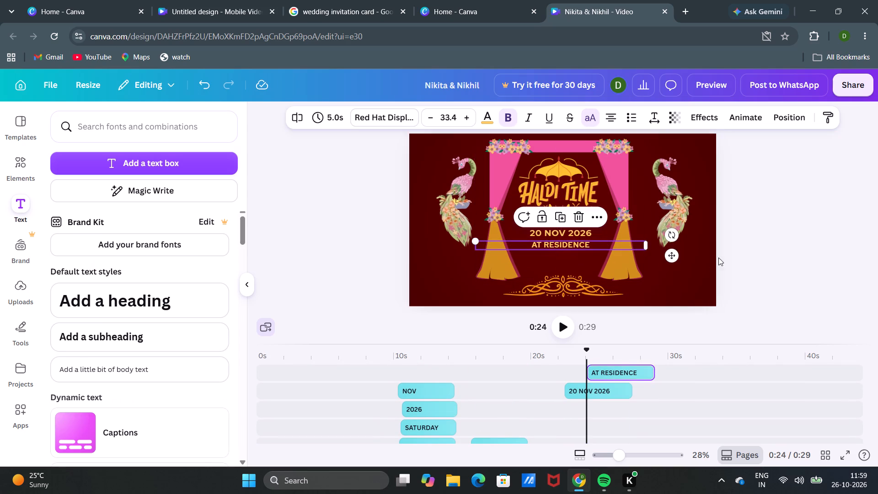
click(695, 262)
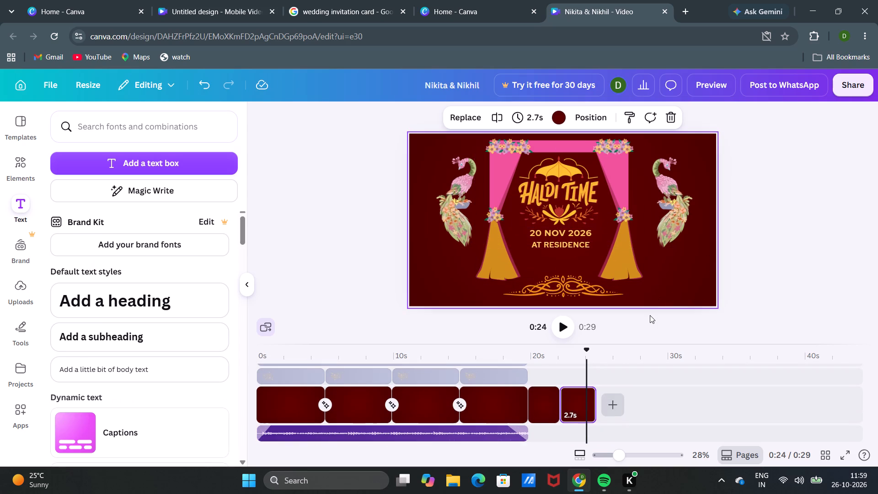
Scrub through the last two background clips to examine when the haldi scene's artwork, date and venue text appear.
click(548, 410)
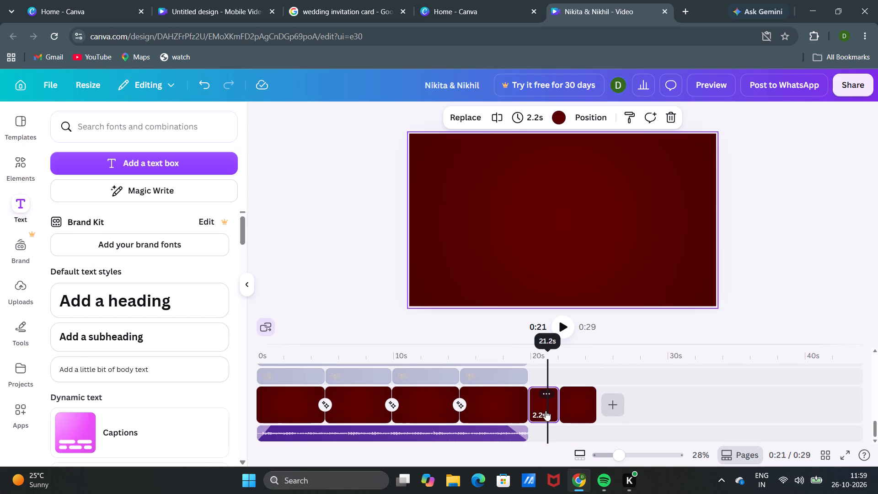
drag(576, 403, 546, 405)
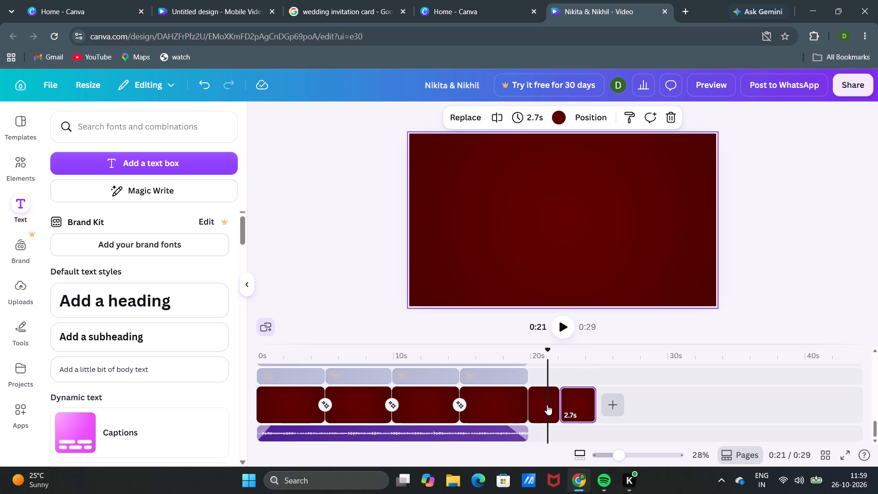
click(553, 406)
click(573, 377)
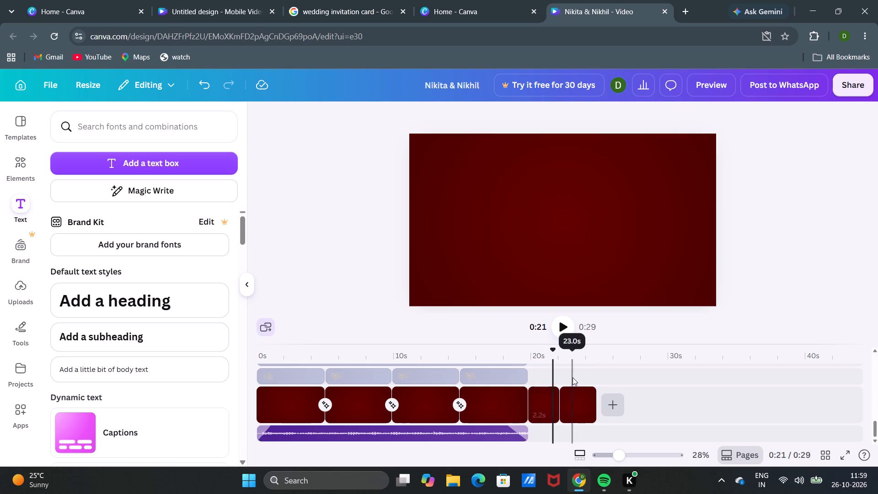
drag(572, 378, 558, 378)
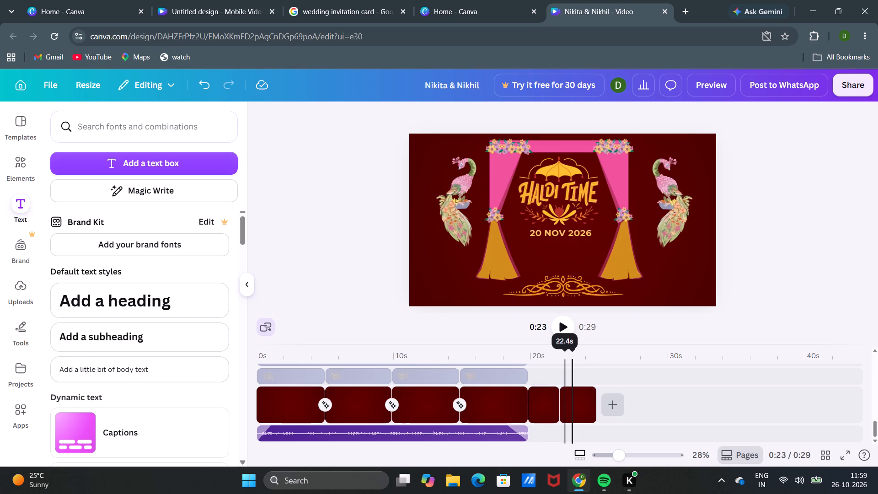
drag(572, 351, 571, 352)
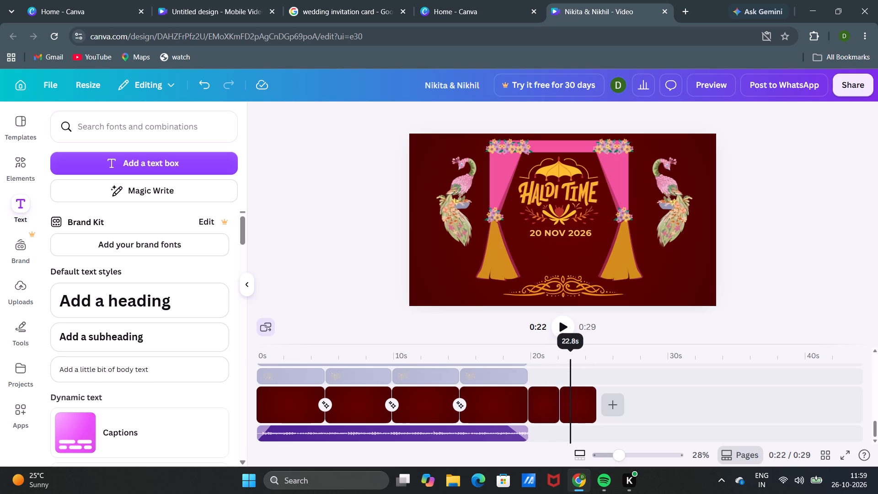
drag(571, 352, 582, 353)
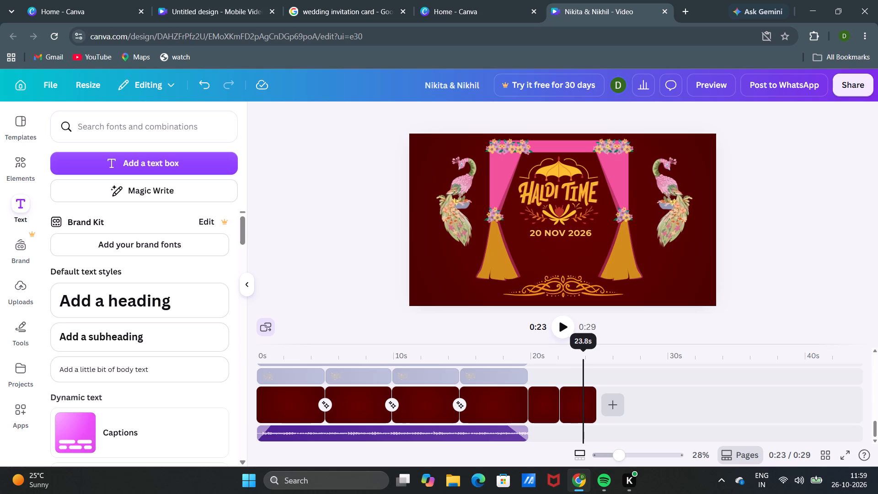
drag(582, 353, 574, 357)
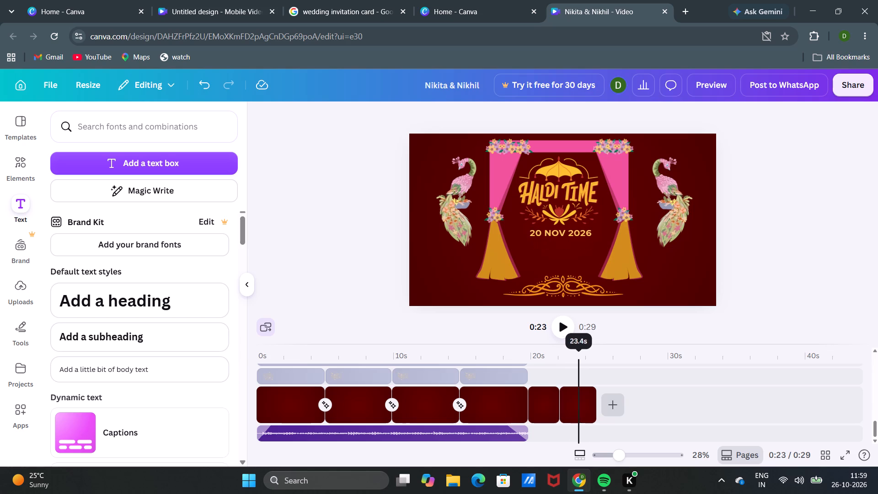
drag(574, 357, 588, 354)
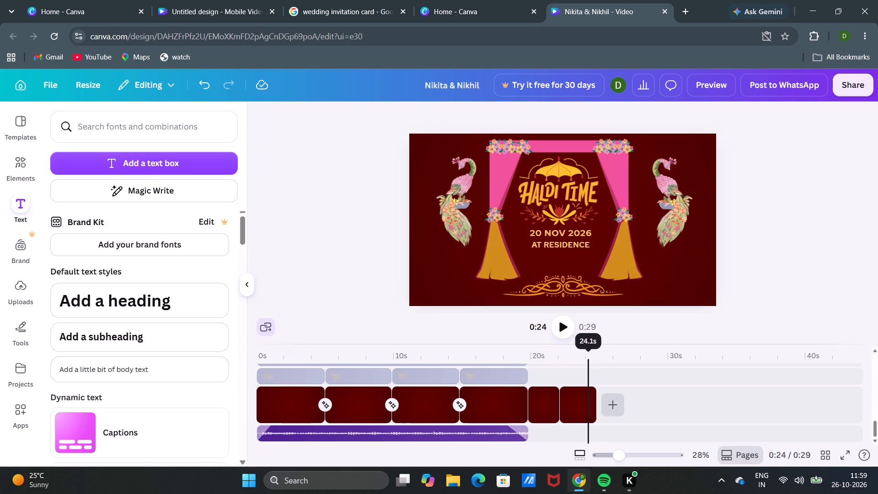
drag(588, 354, 619, 355)
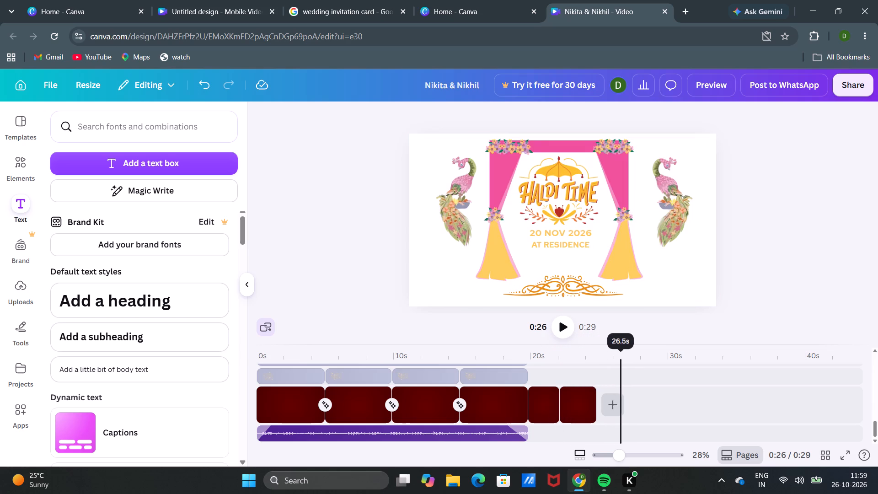
drag(619, 355, 550, 361)
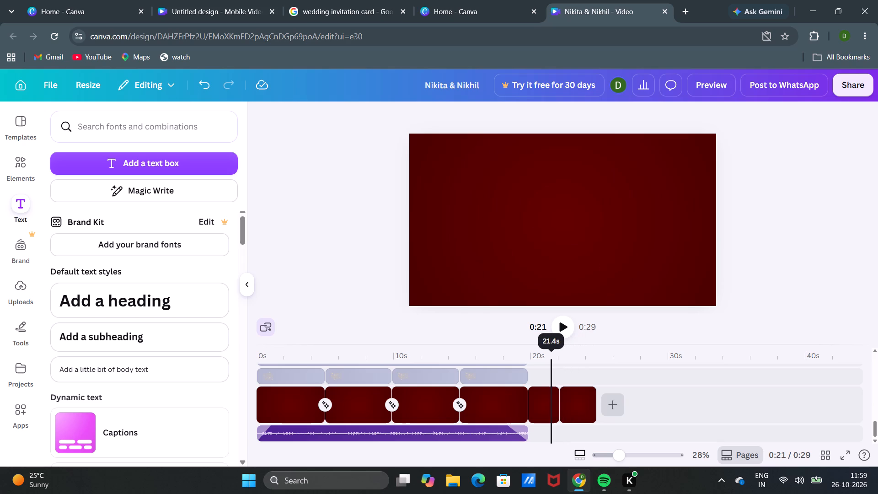
drag(550, 361, 554, 359)
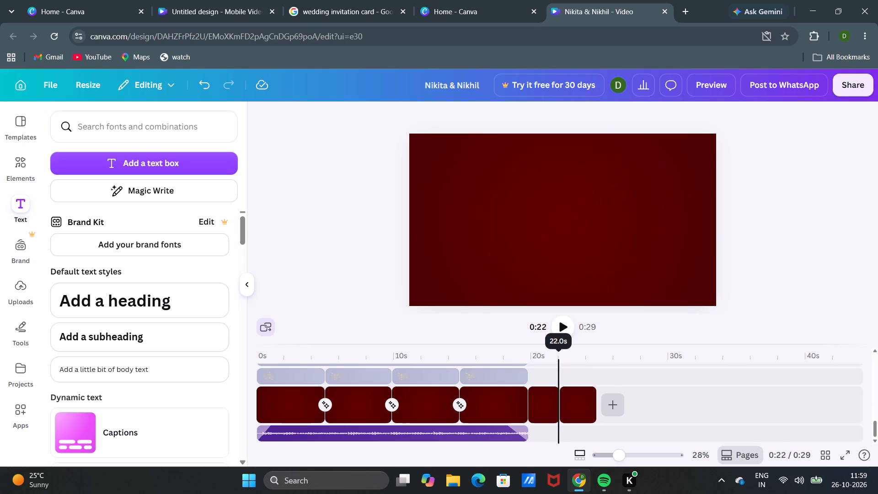
drag(554, 359, 557, 352)
drag(557, 352, 561, 352)
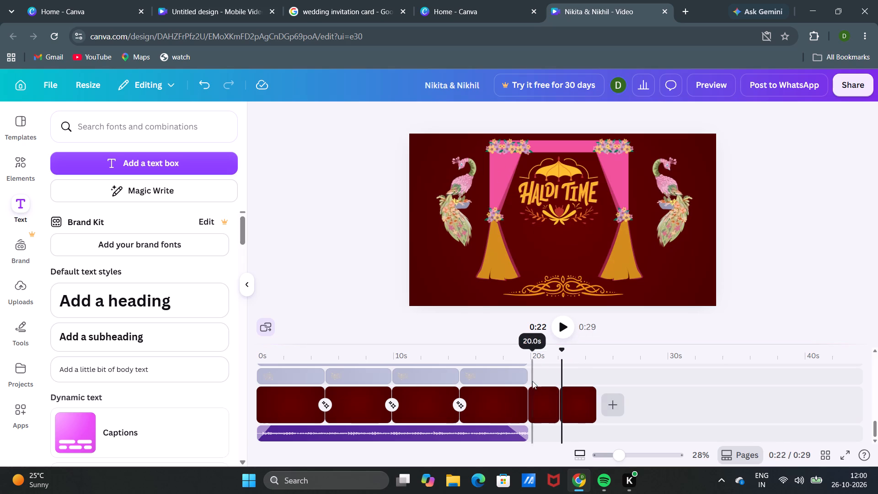
Examine the haldi scene's element layers in the timeline and the options available for the bottom ornament's clip.
scroll(539, 396, up, 7)
scroll(548, 401, down, 2)
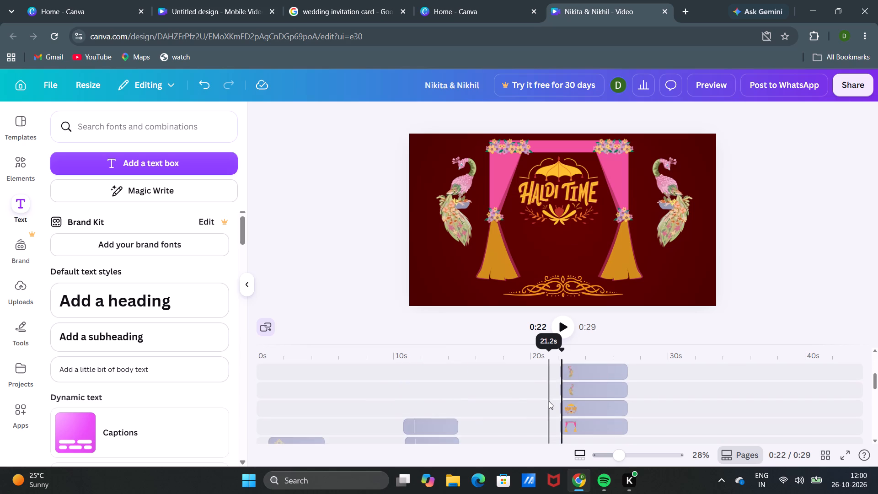
scroll(549, 401, up, 1)
scroll(549, 401, down, 2)
scroll(549, 401, up, 2)
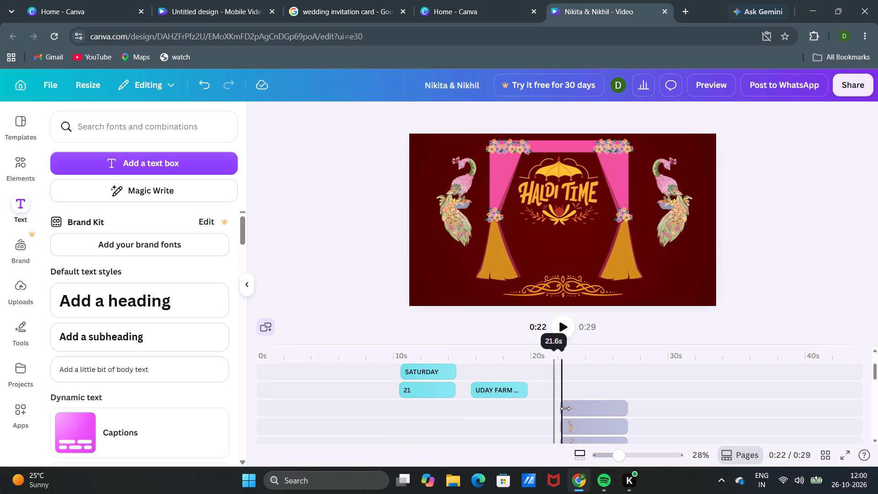
click(573, 410)
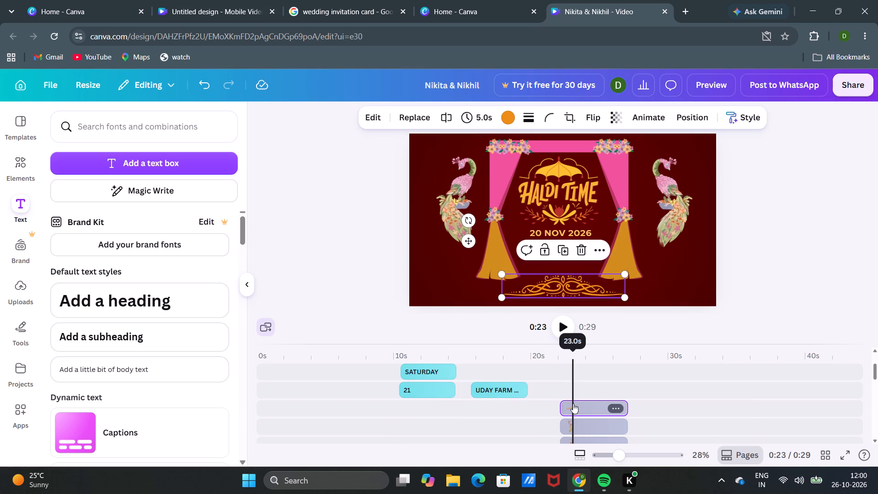
click(618, 408)
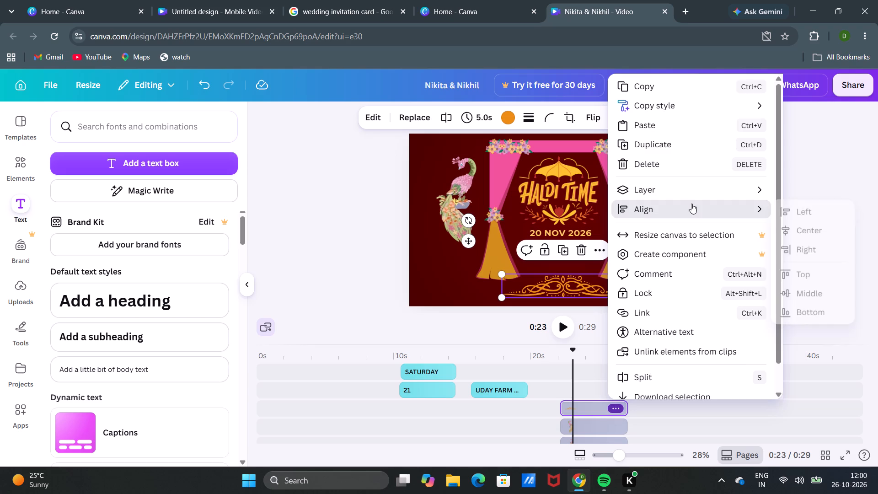
scroll(689, 204, down, 4)
scroll(684, 305, down, 4)
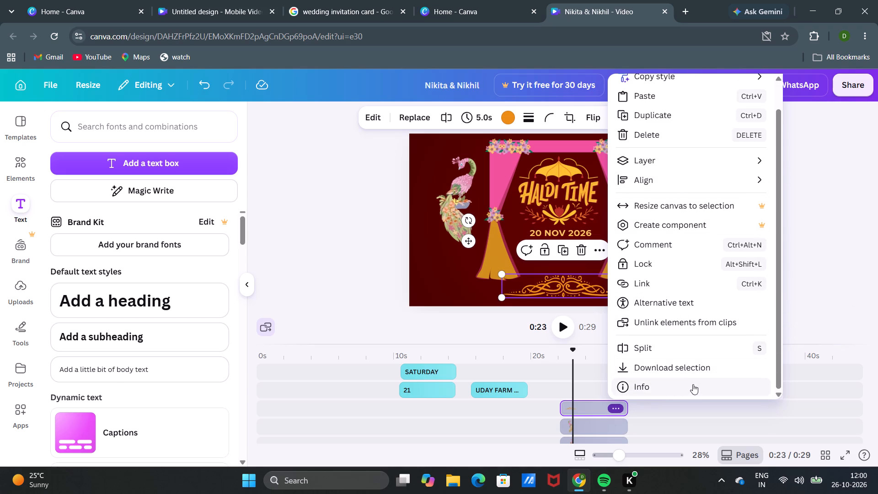
scroll(676, 286, up, 2)
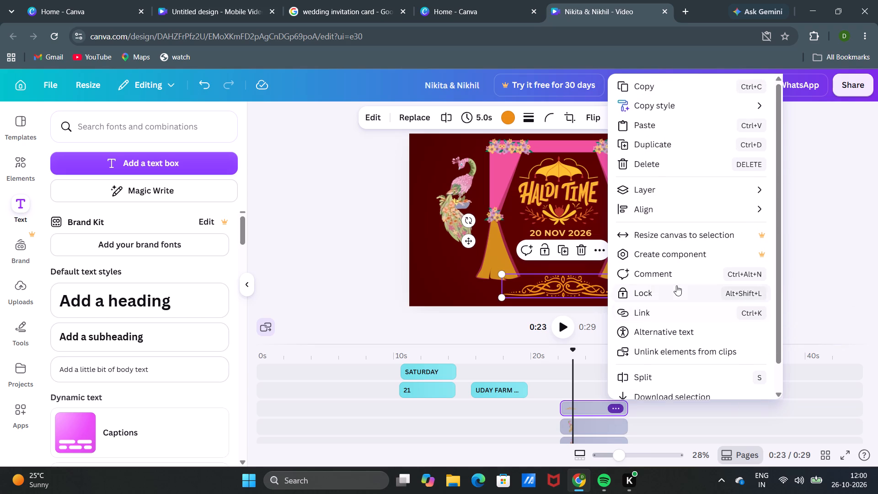
scroll(676, 285, up, 1)
click(662, 189)
click(837, 193)
click(580, 409)
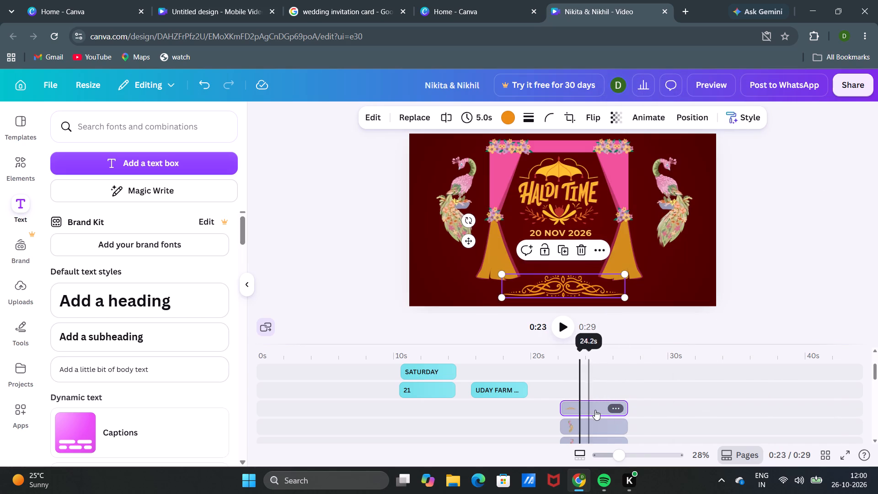
click(504, 157)
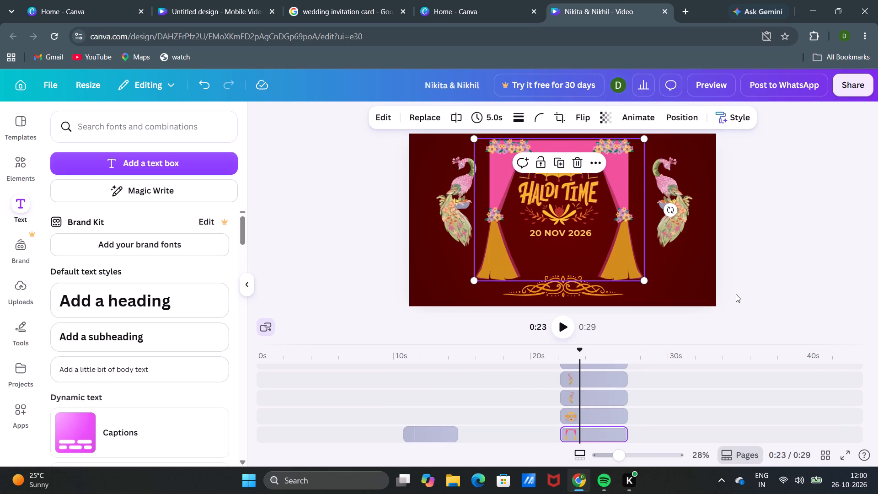
Extend the Wedding Music track through the haldi scene to a length of 27.0 s.
scroll(607, 397, up, 3)
scroll(601, 405, down, 2)
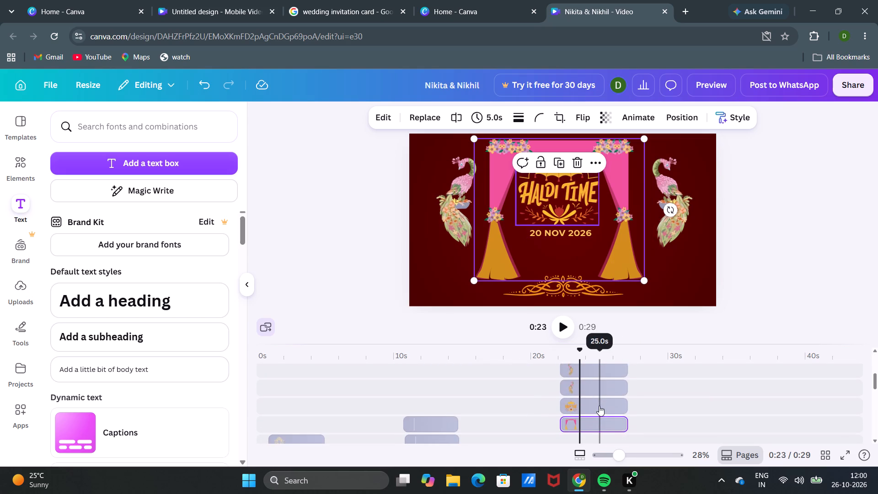
scroll(599, 405, up, 1)
scroll(597, 401, down, 18)
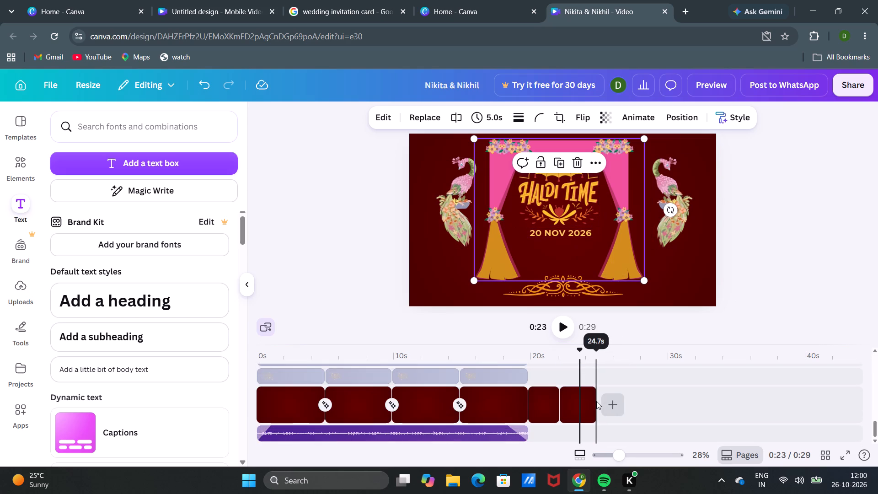
scroll(596, 401, up, 6)
scroll(596, 401, down, 7)
scroll(596, 401, up, 1)
scroll(596, 401, down, 2)
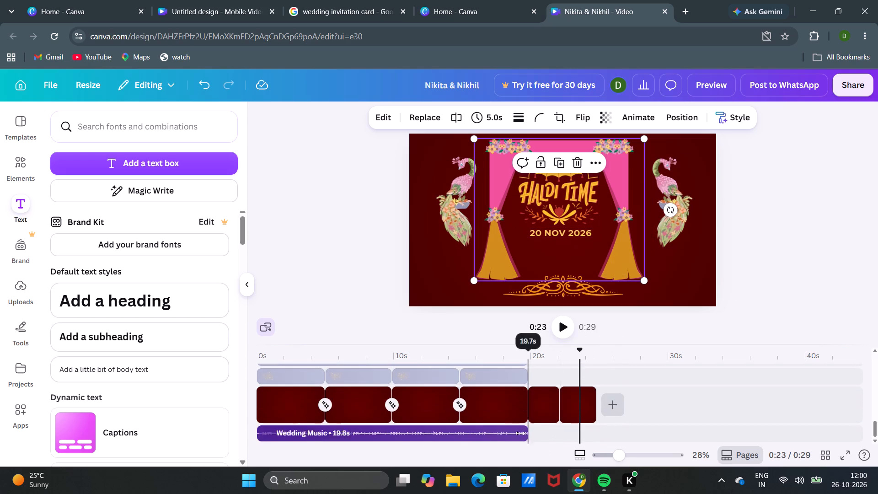
drag(522, 433, 596, 430)
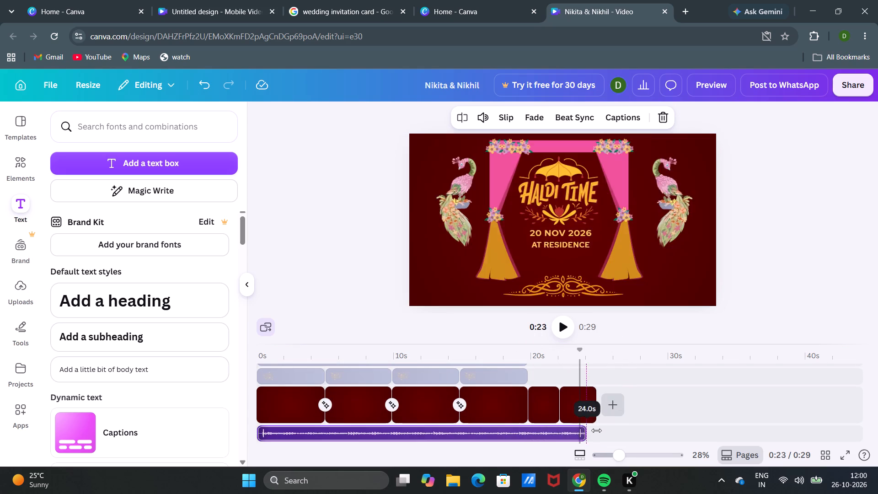
drag(596, 430, 616, 428)
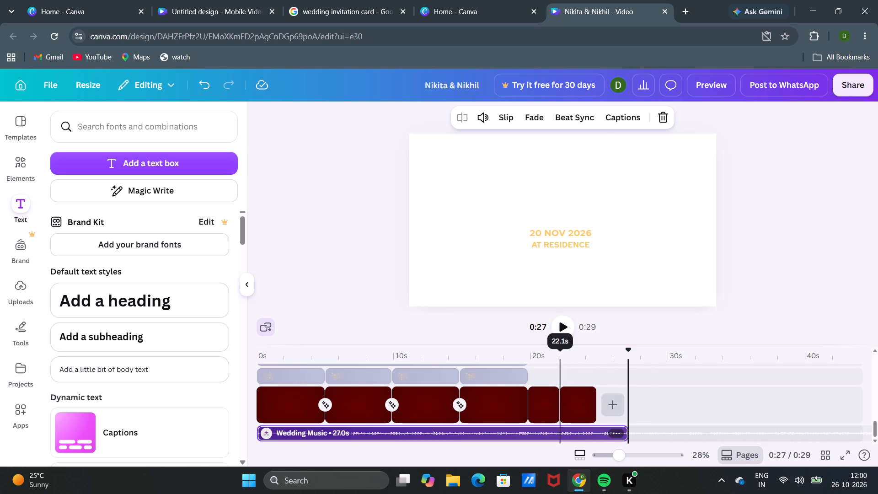
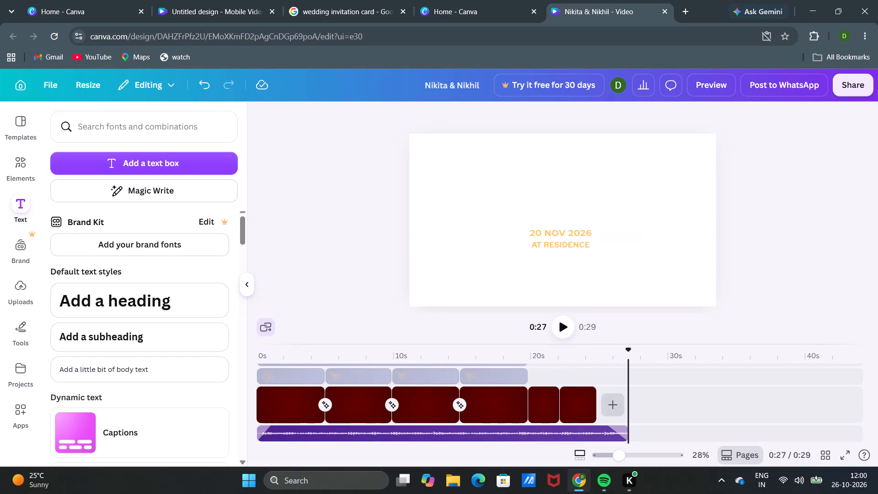
Examine the end of the haldi scene and its element and text layers in the timeline.
click(627, 366)
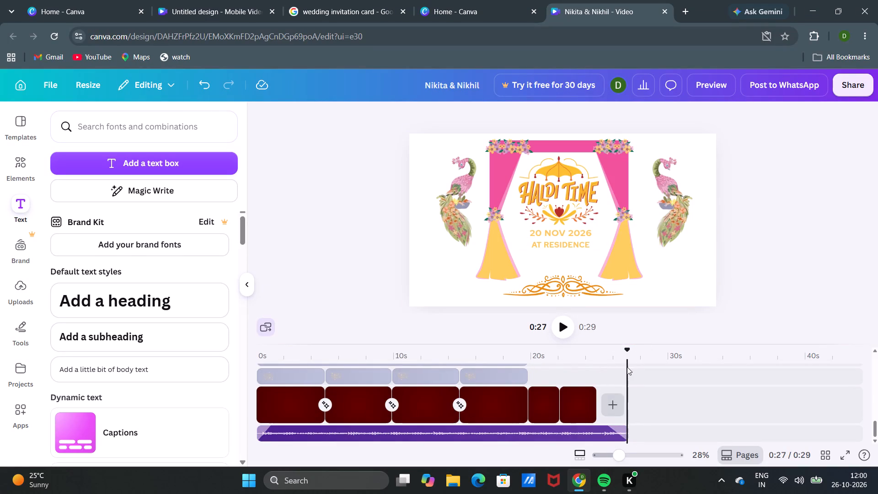
drag(623, 367, 602, 365)
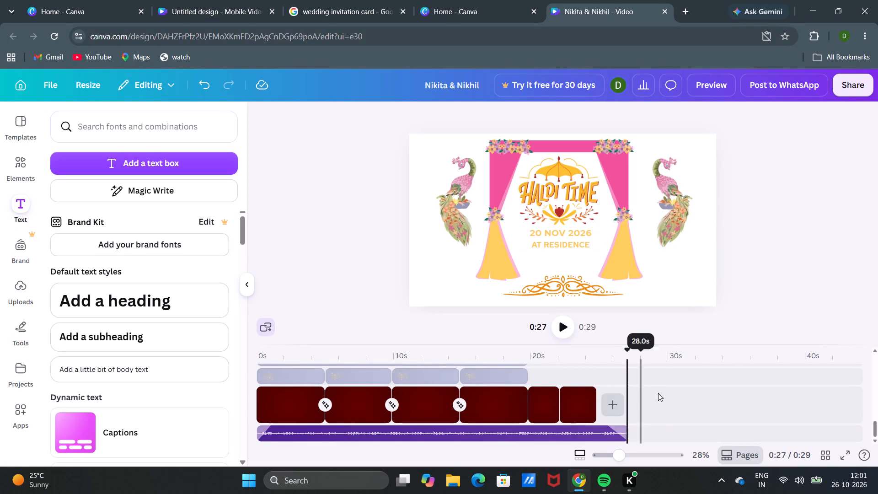
scroll(660, 394, down, 5)
scroll(585, 379, down, 3)
scroll(652, 356, up, 3)
scroll(696, 338, down, 5)
scroll(693, 339, up, 2)
scroll(554, 379, up, 2)
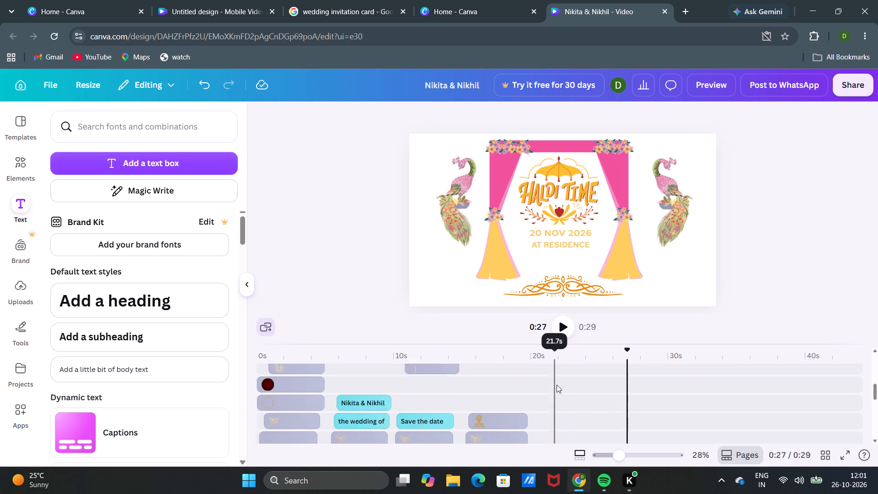
scroll(557, 385, up, 9)
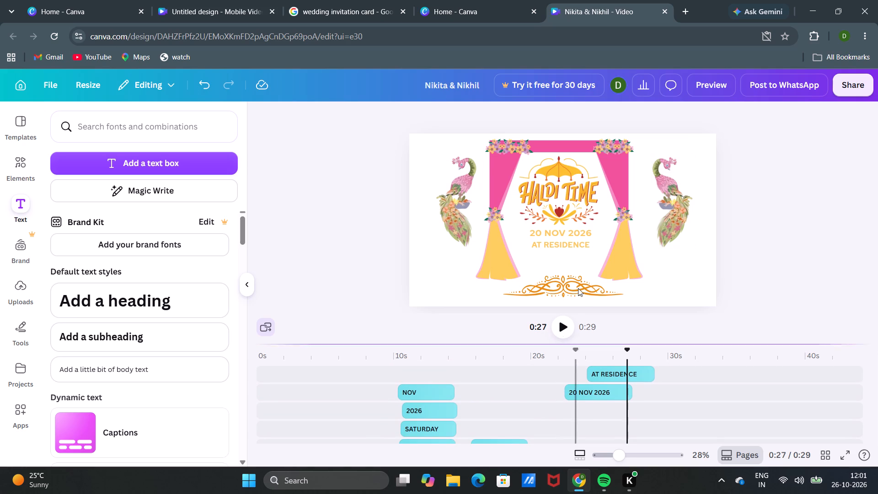
Move the AT RESIDENCE text down, leaving a gap below the 20 NOV 2026 text, just above the bottom ornament.
click(560, 247)
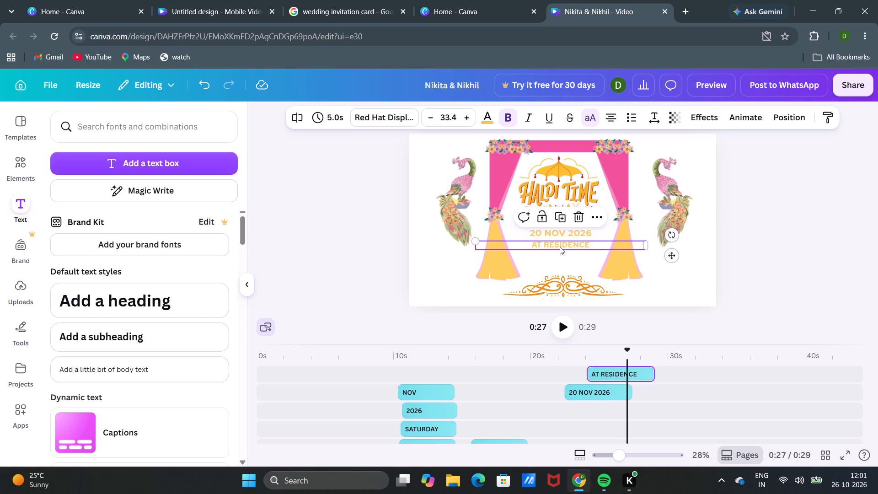
drag(557, 242, 555, 257)
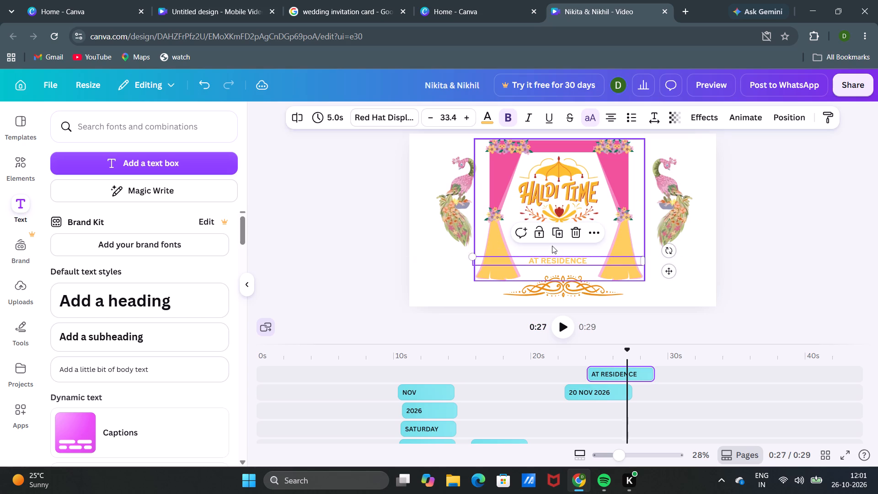
Apply the Rise animation to the pink and yellow curtain frame, on both enter and exit at medium speed.
click(549, 246)
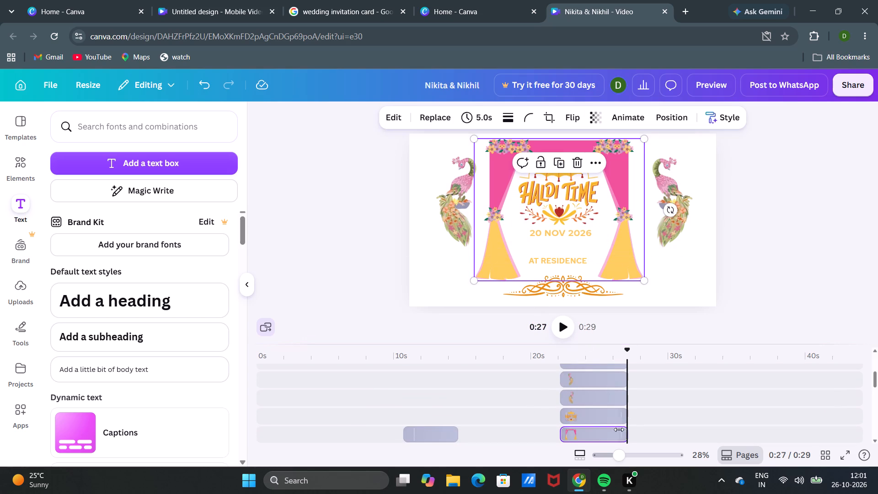
click(591, 432)
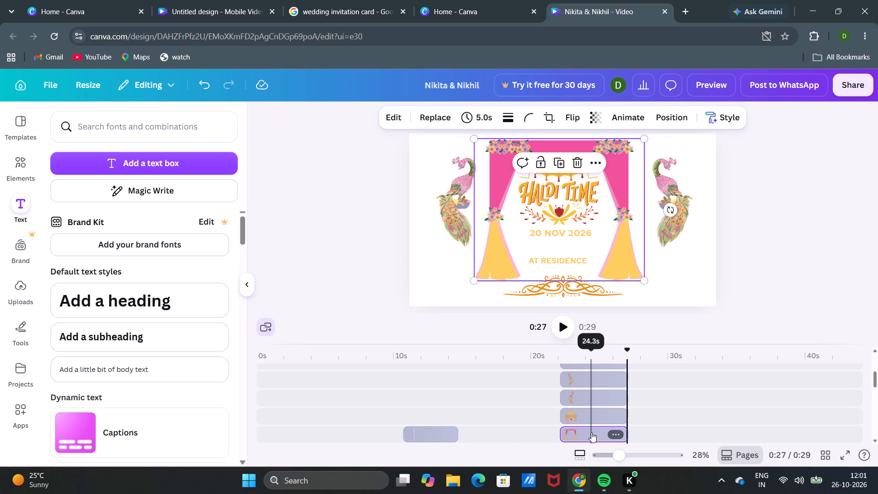
right_click(591, 432)
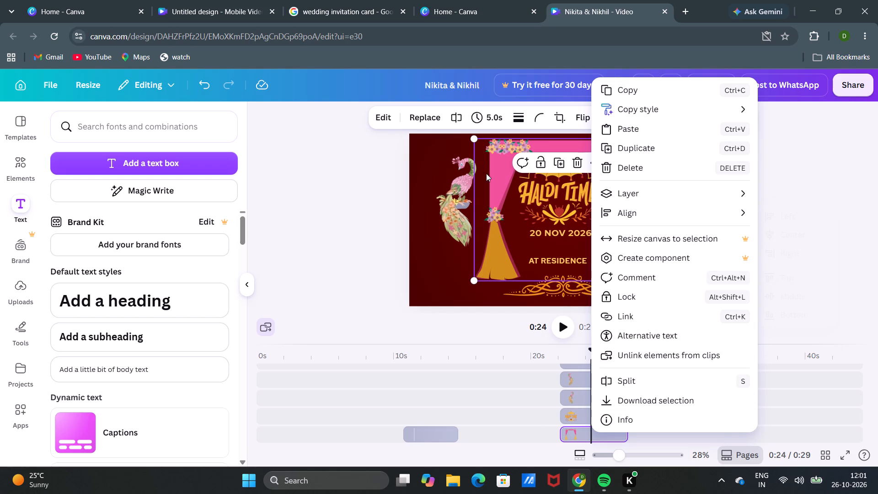
click(530, 218)
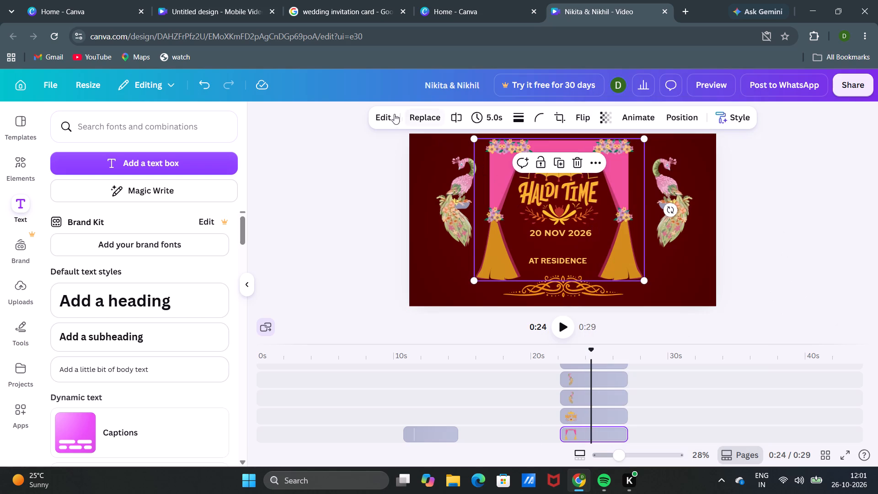
click(494, 183)
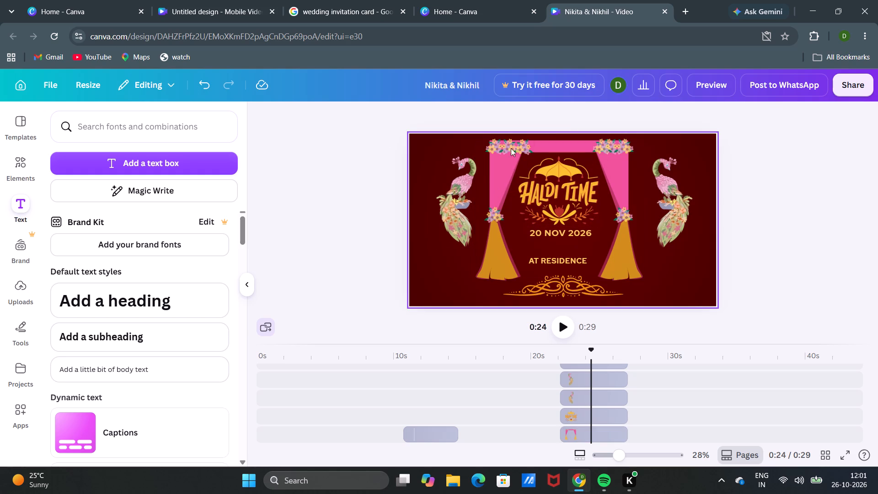
click(504, 155)
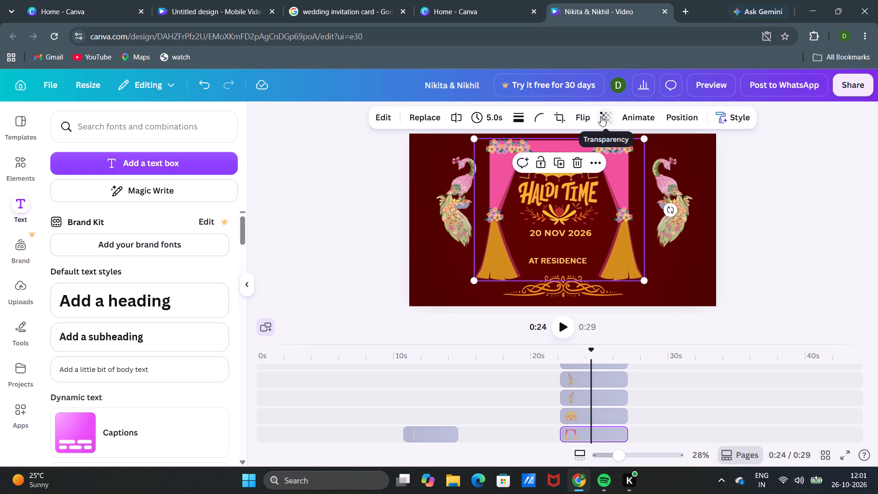
click(643, 118)
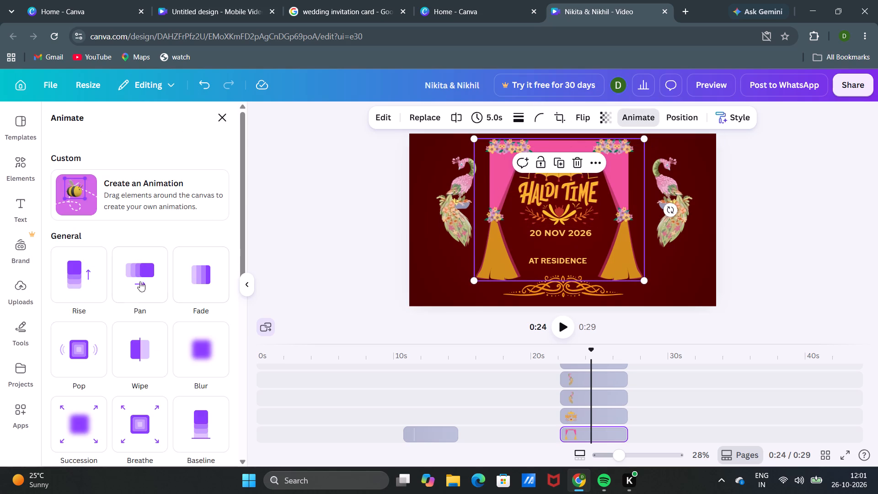
click(69, 279)
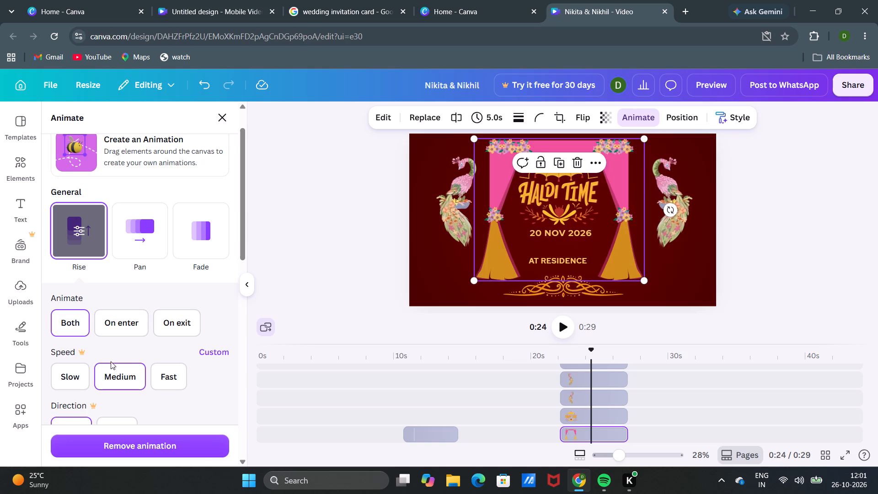
scroll(98, 380, down, 2)
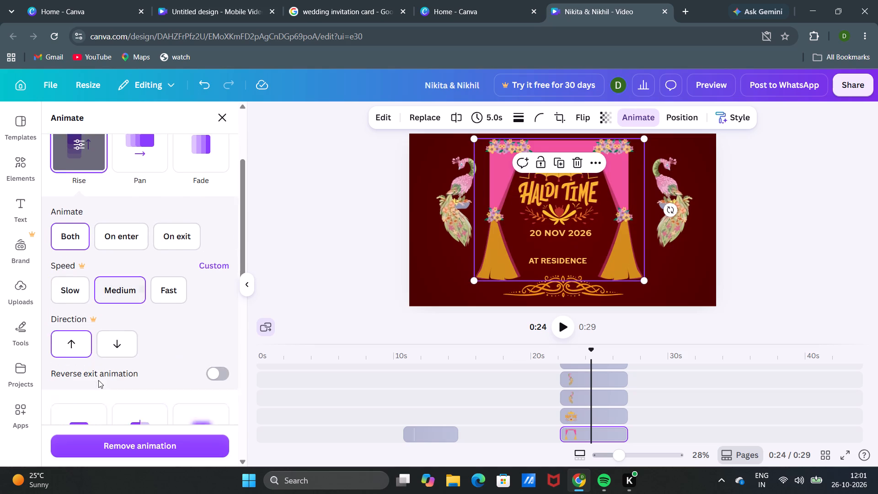
scroll(98, 380, down, 1)
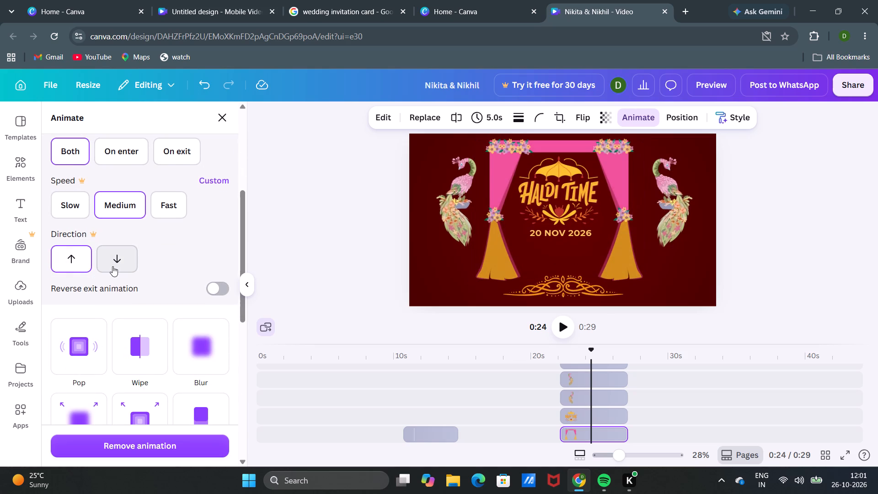
scroll(108, 347, up, 3)
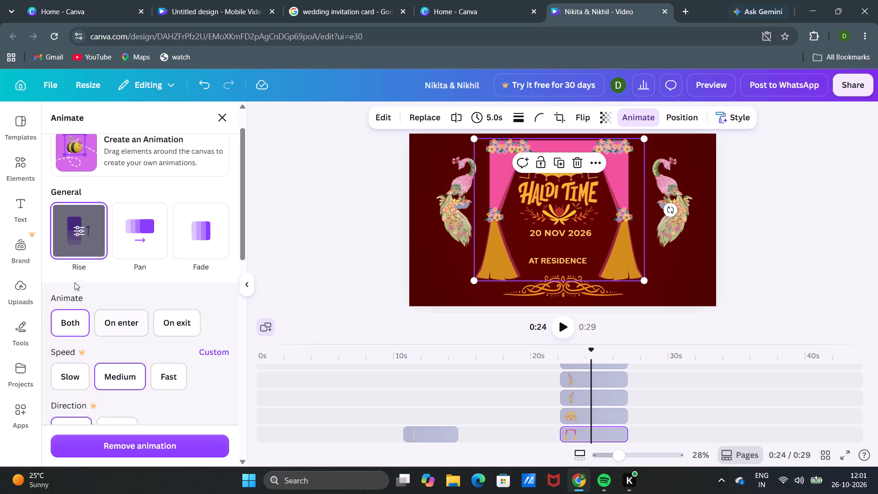
scroll(66, 251, up, 1)
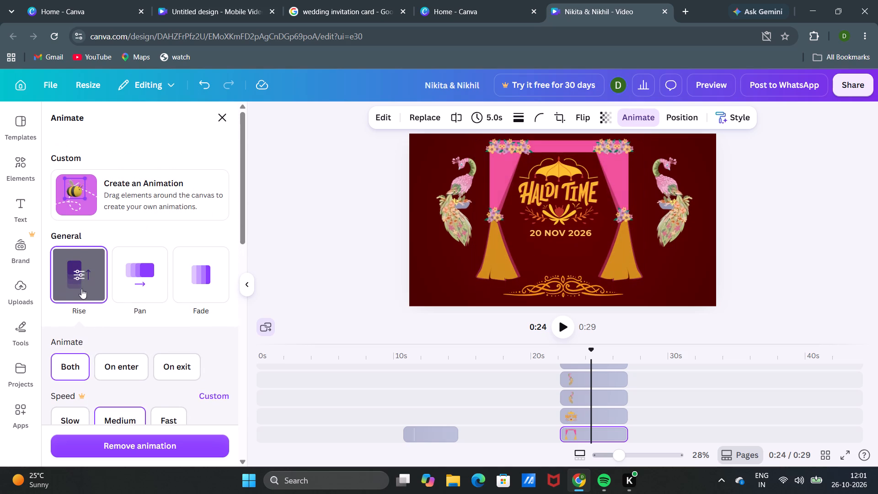
click(71, 274)
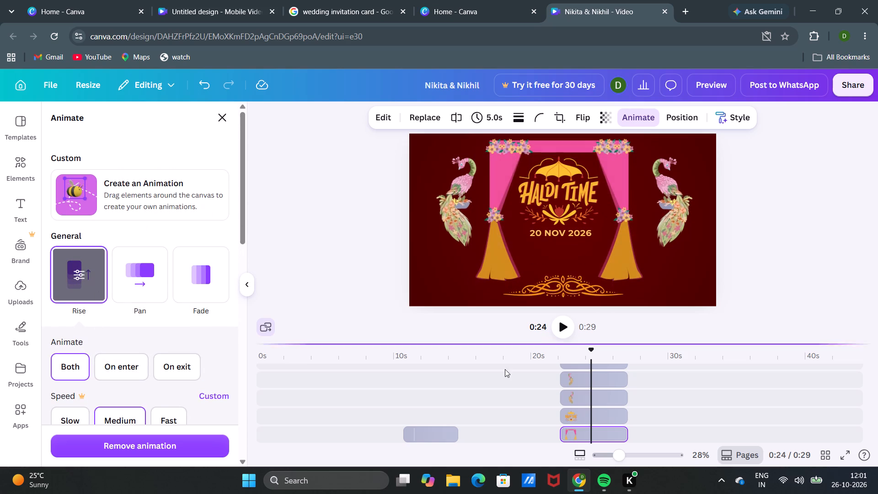
Apply the Fade animation to the HALDI TIME artwork, on both enter and exit at medium speed.
click(551, 196)
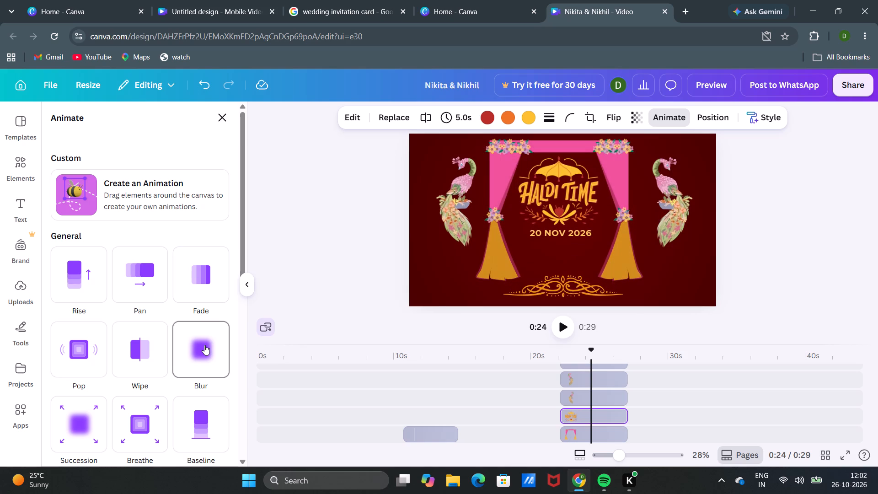
click(196, 279)
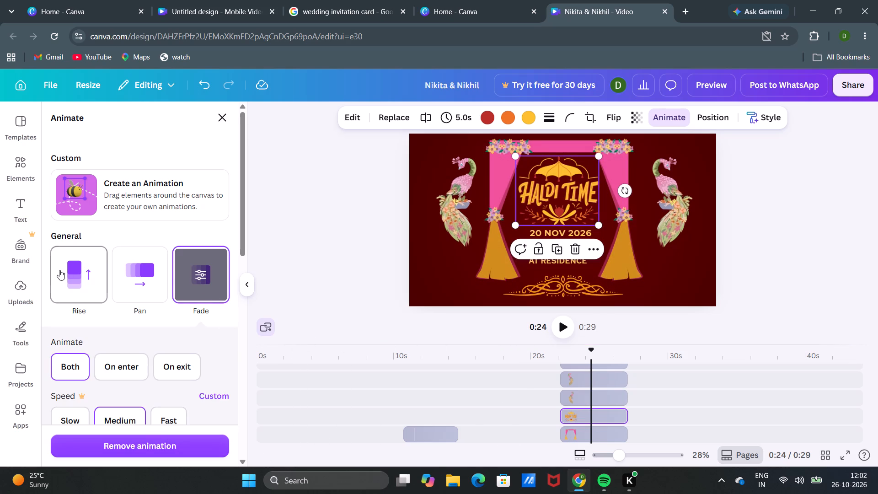
Shift the HALDI TIME artwork's clip in the timeline so it starts after the curtain frame, at about 23.1 s.
click(502, 187)
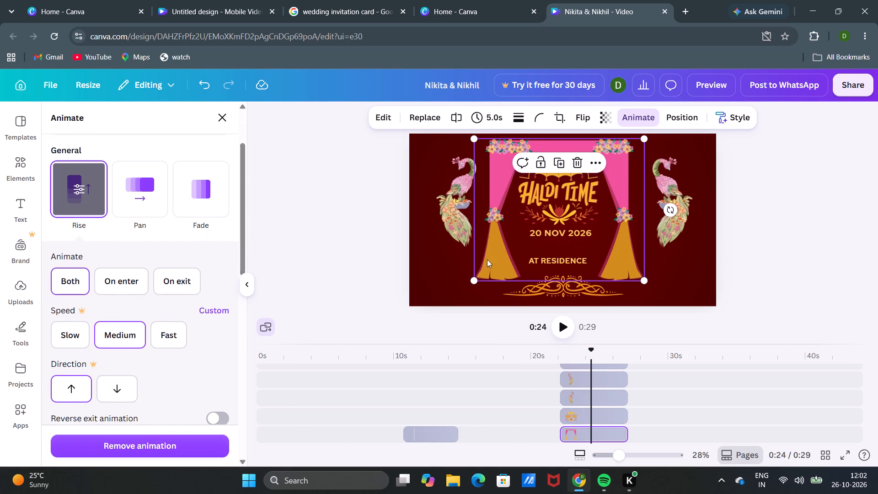
click(574, 415)
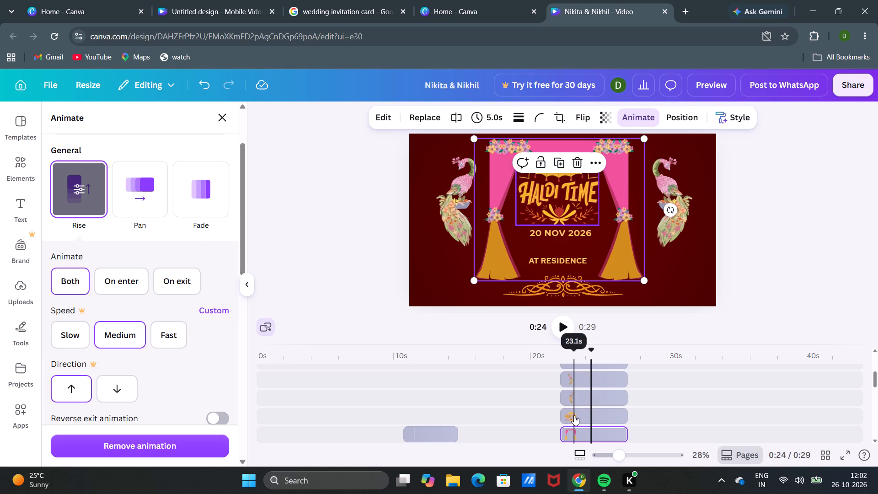
drag(573, 415, 581, 414)
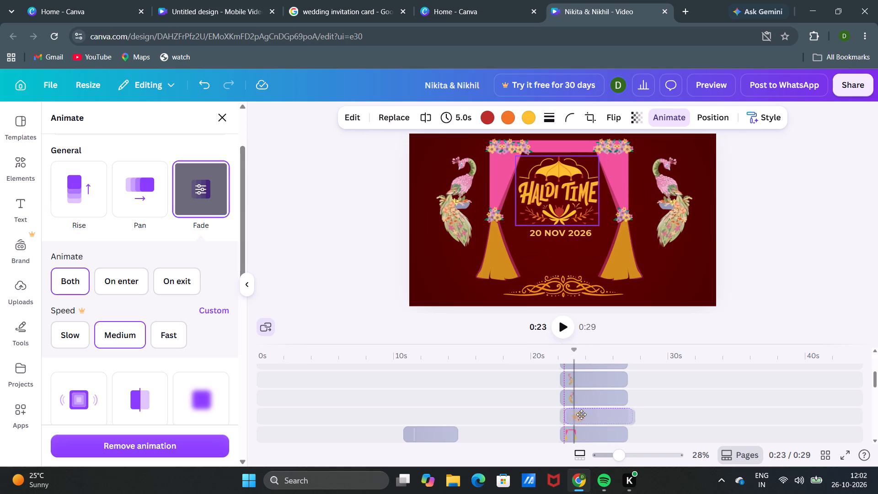
drag(581, 414, 583, 415)
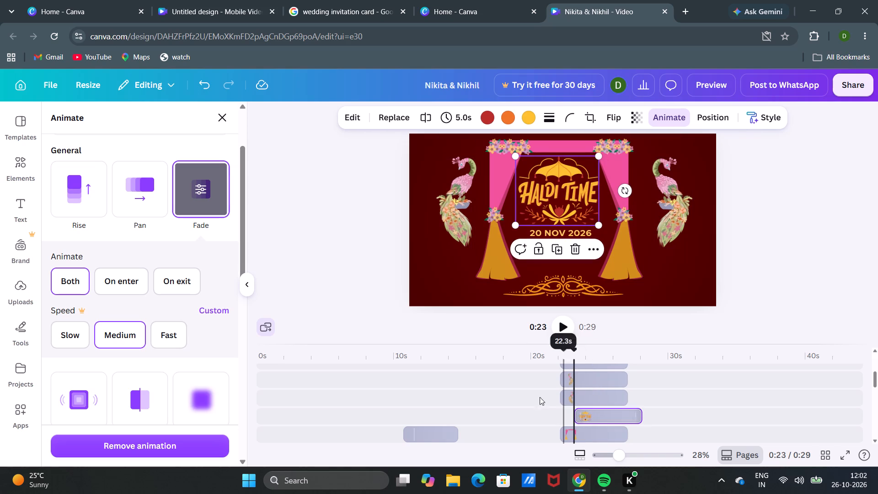
Scrub through the haldi scene from about 20 s to 24.6 s to examine the order in which artwork and text appear.
drag(505, 354, 533, 354)
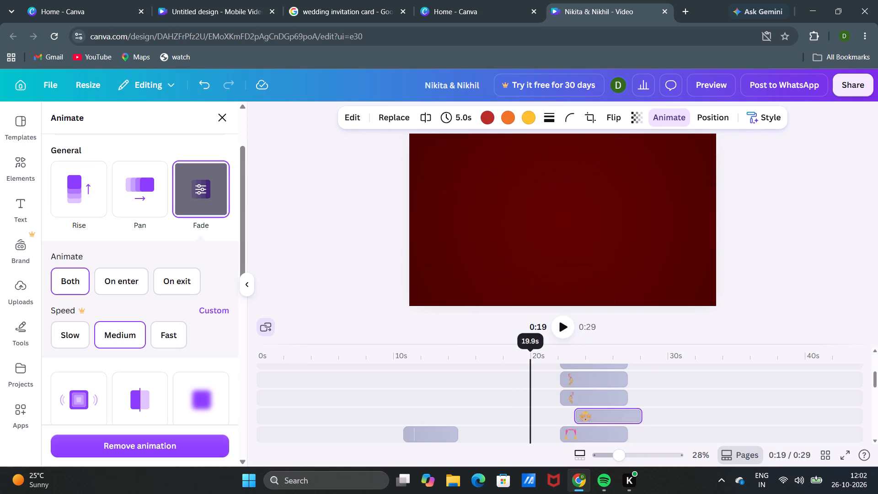
drag(533, 354, 562, 353)
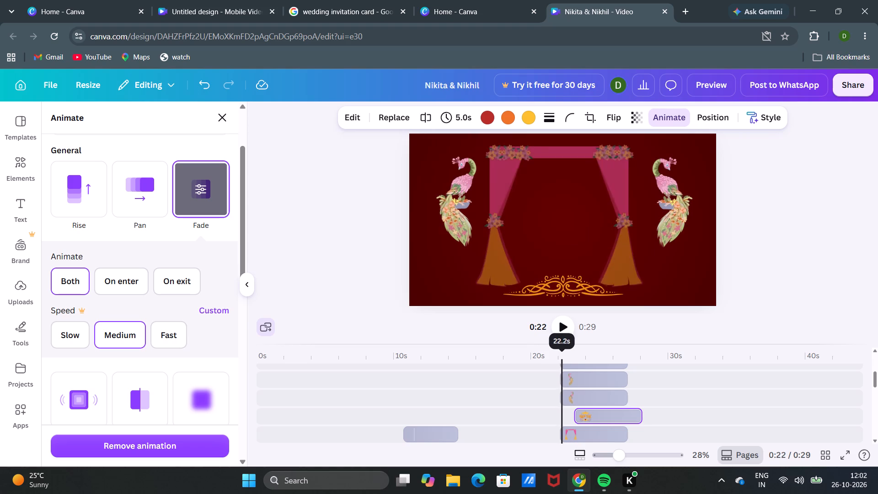
drag(562, 353, 586, 351)
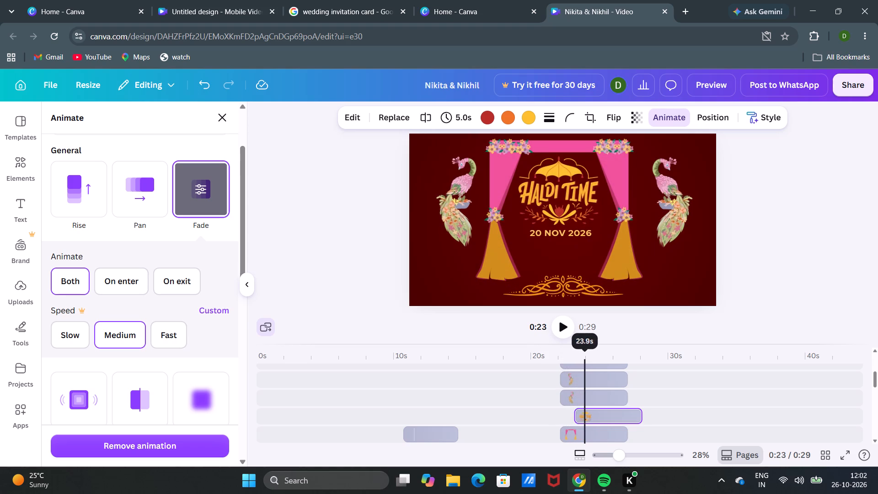
drag(586, 351, 546, 348)
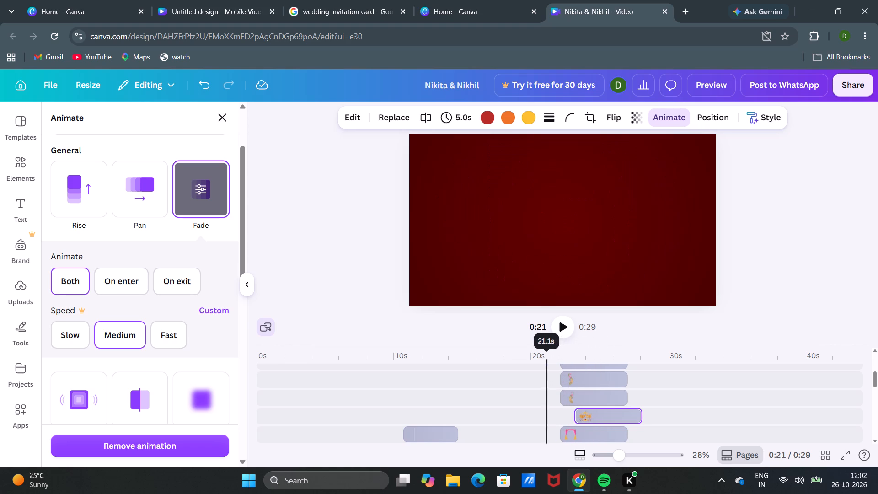
drag(546, 348, 559, 354)
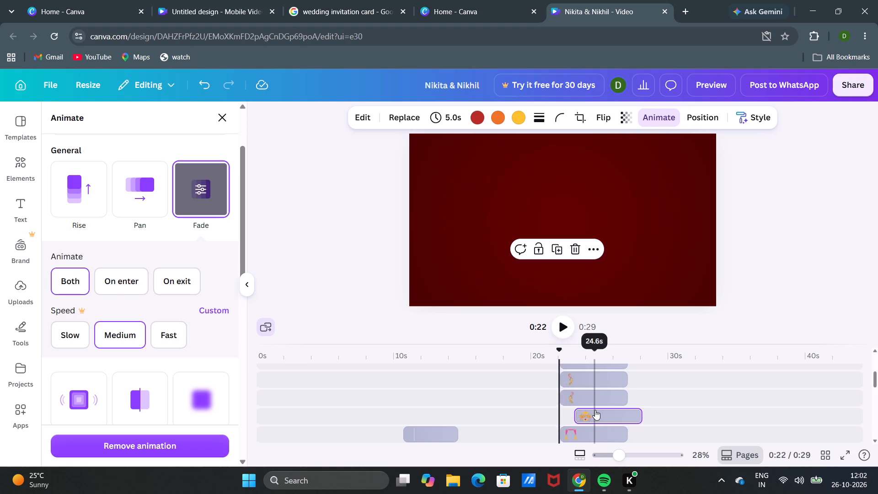
scroll(595, 410, up, 6)
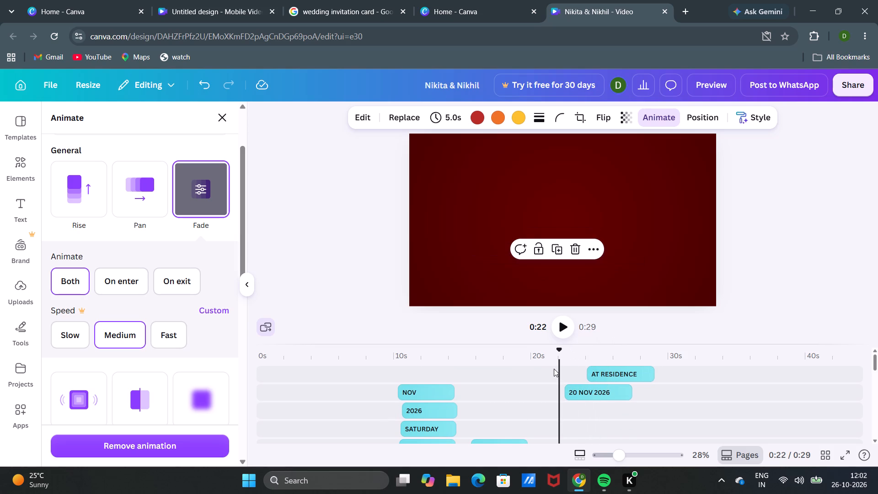
drag(560, 354, 570, 354)
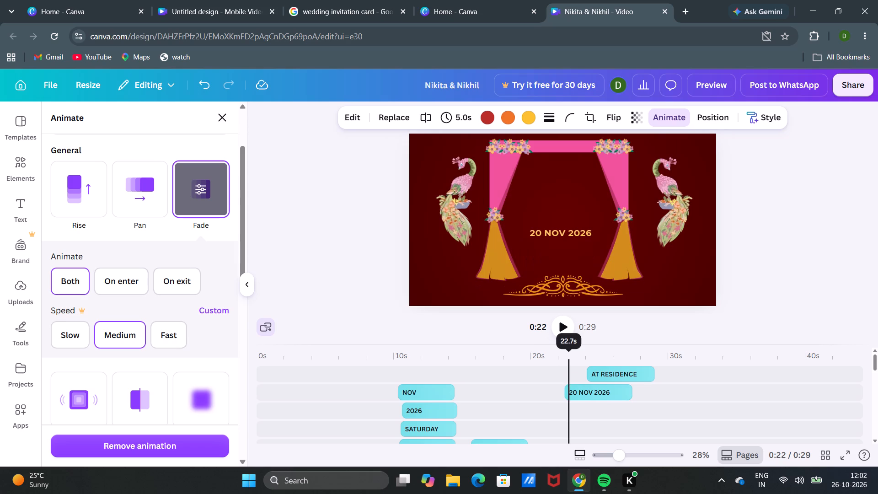
drag(570, 354, 592, 357)
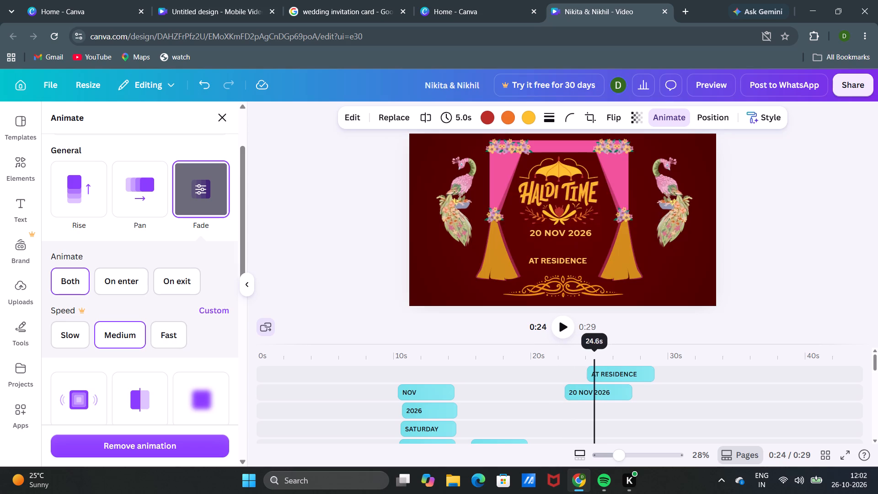
drag(592, 357, 596, 359)
drag(596, 359, 542, 362)
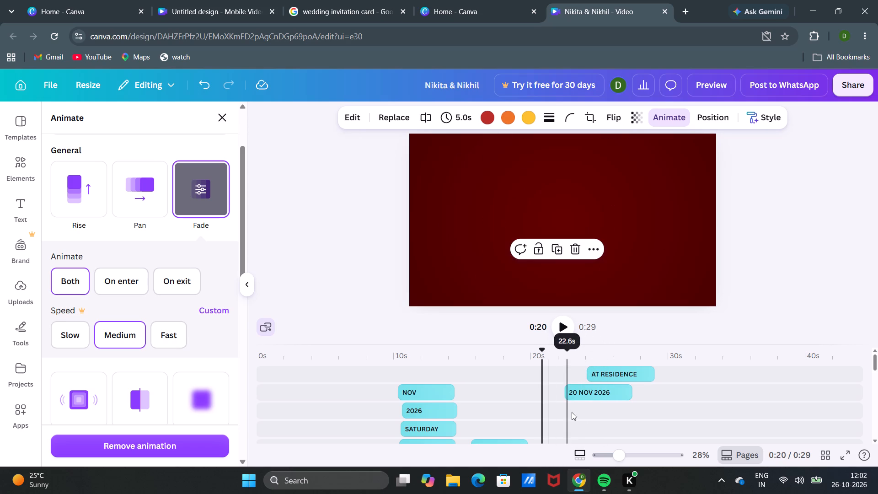